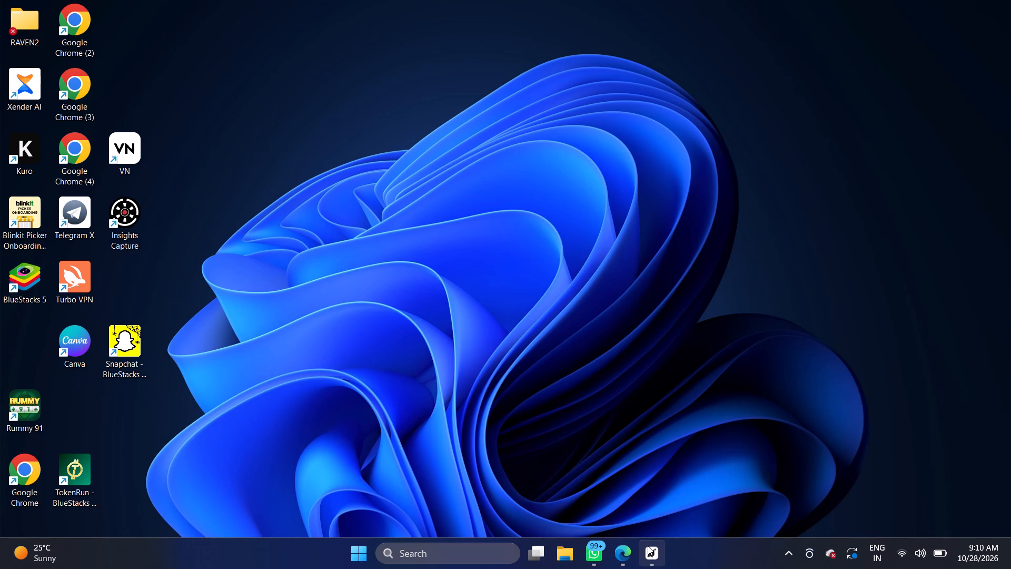
Switch to the AFM CEC PROJECT EXCEL spreadsheet in Microsoft Edge and review the Consolidated Statement of Profit and Loss vertical analysis.
left_click(617, 546)
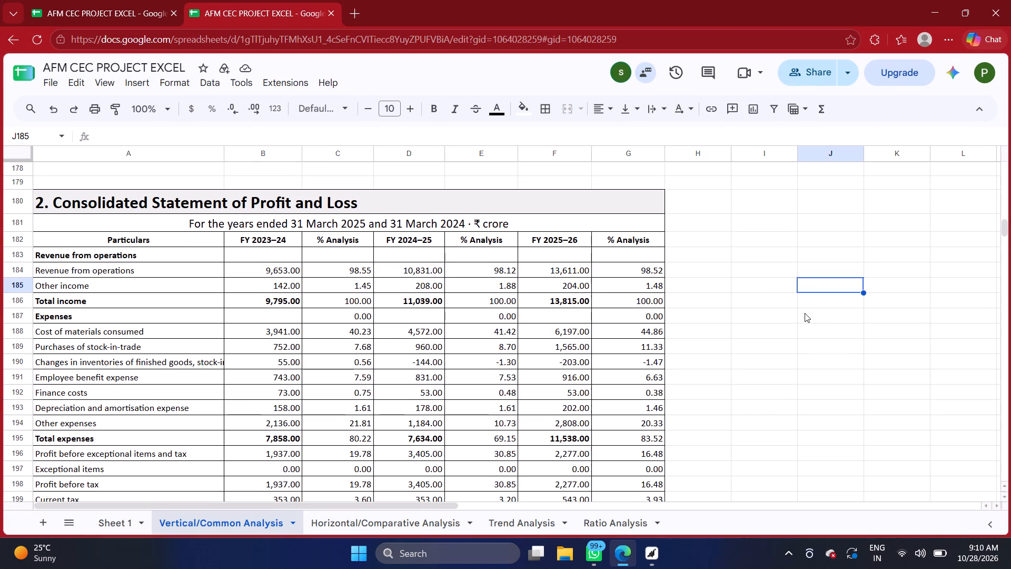
scroll(805, 313, "down", 4)
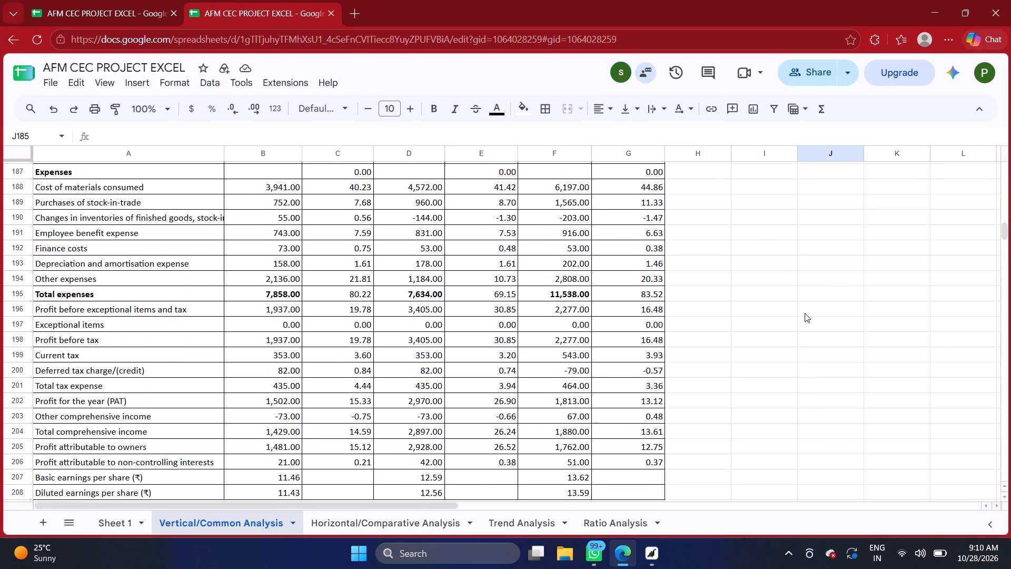
scroll(805, 313, "down", 1)
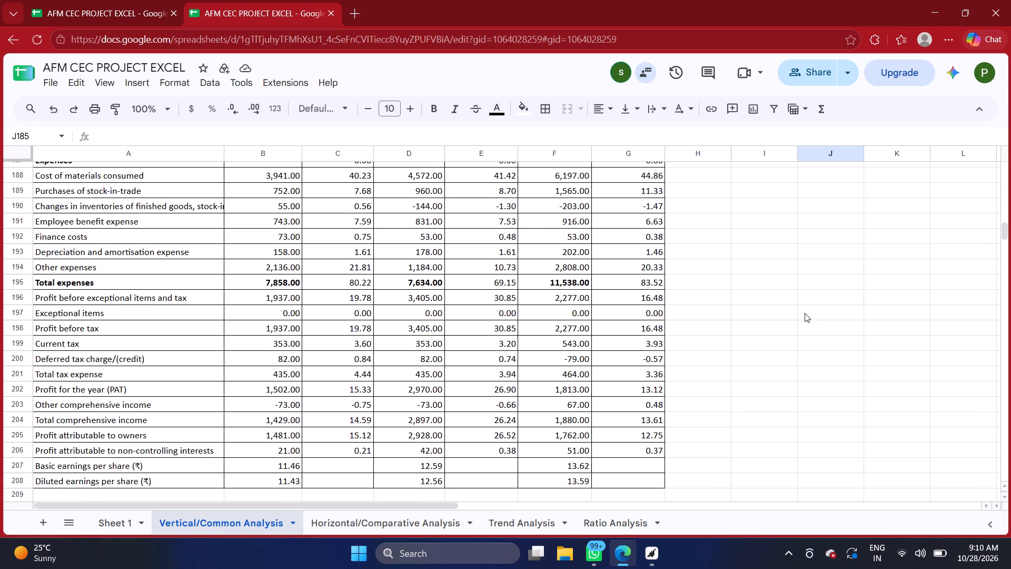
scroll(805, 313, "down", 1)
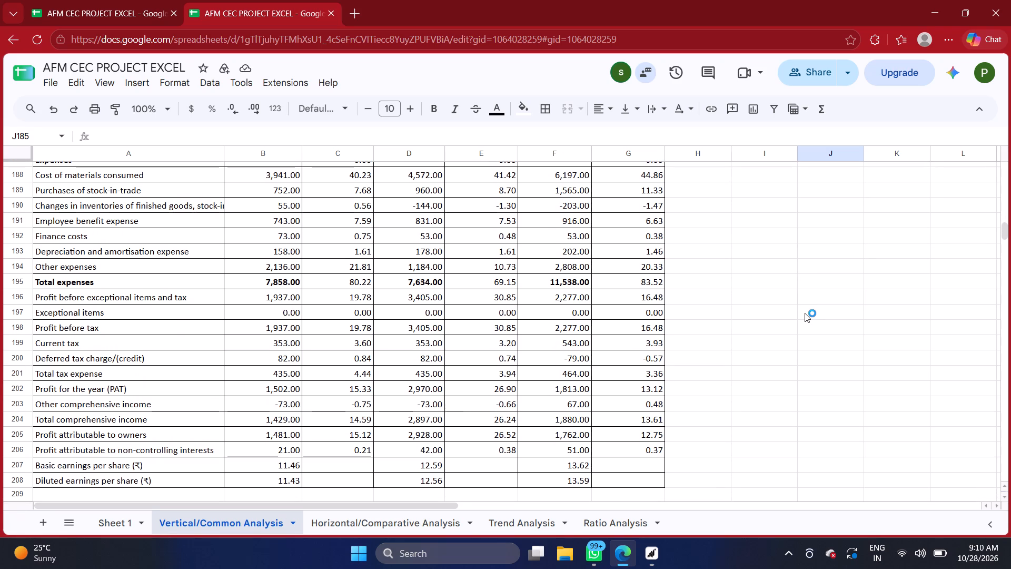
scroll(805, 313, "up", 3)
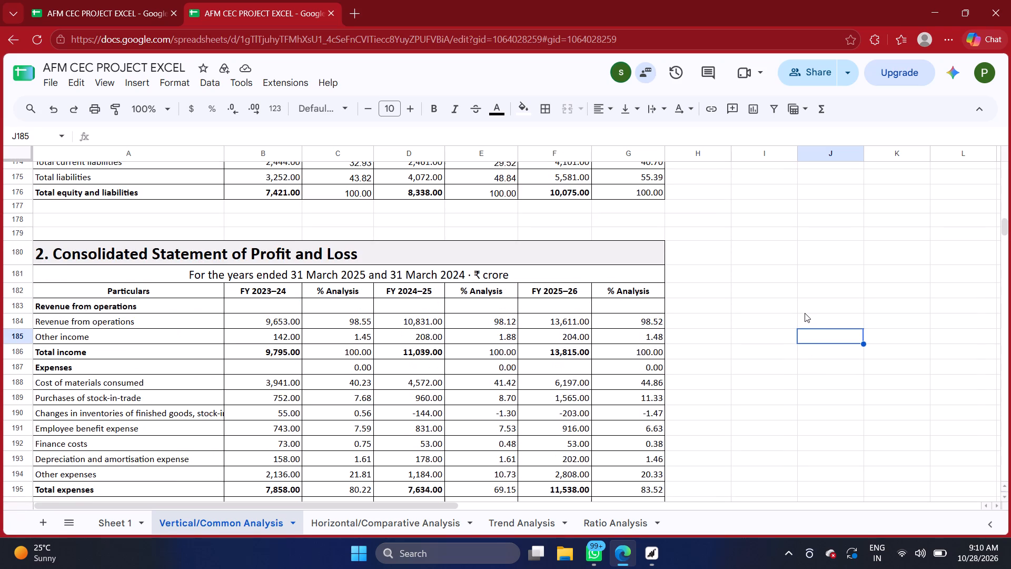
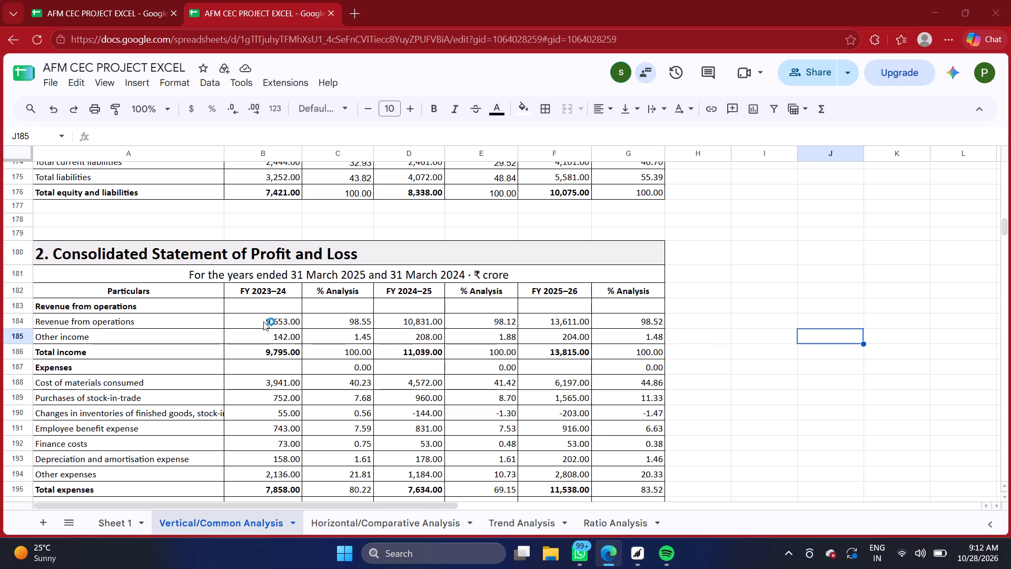
Examine the Consolidated Statement of Profit and Loss vertical analysis from revenue down to earnings per share.
scroll(267, 311, "down", 1)
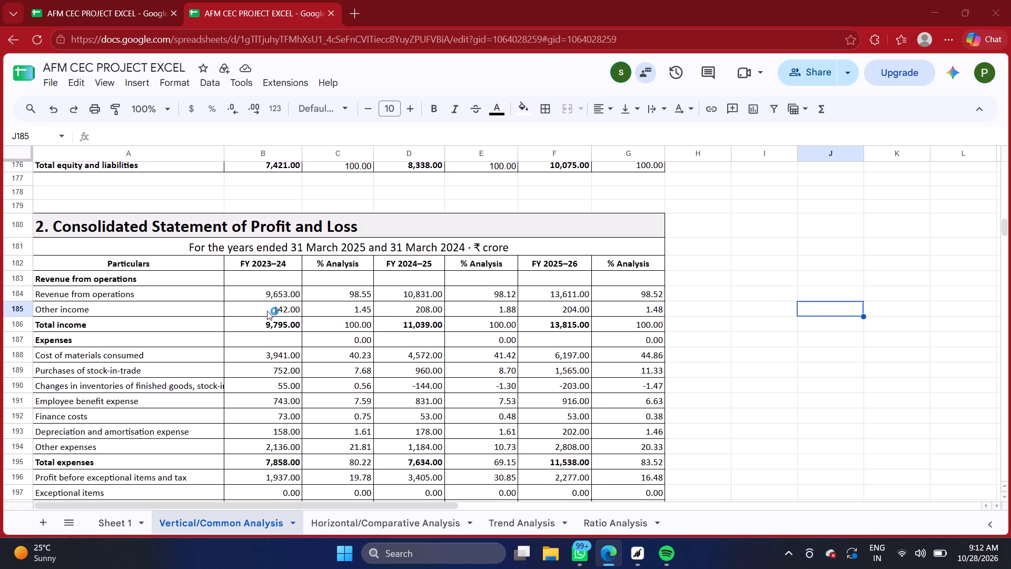
scroll(267, 311, "down", 3)
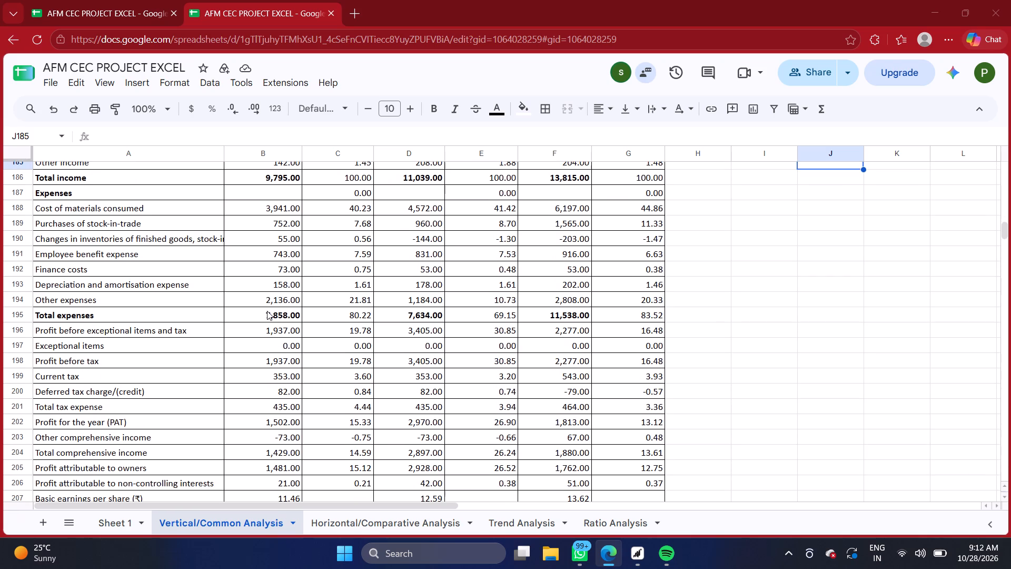
scroll(267, 311, "down", 2)
scroll(267, 311, "up", 1)
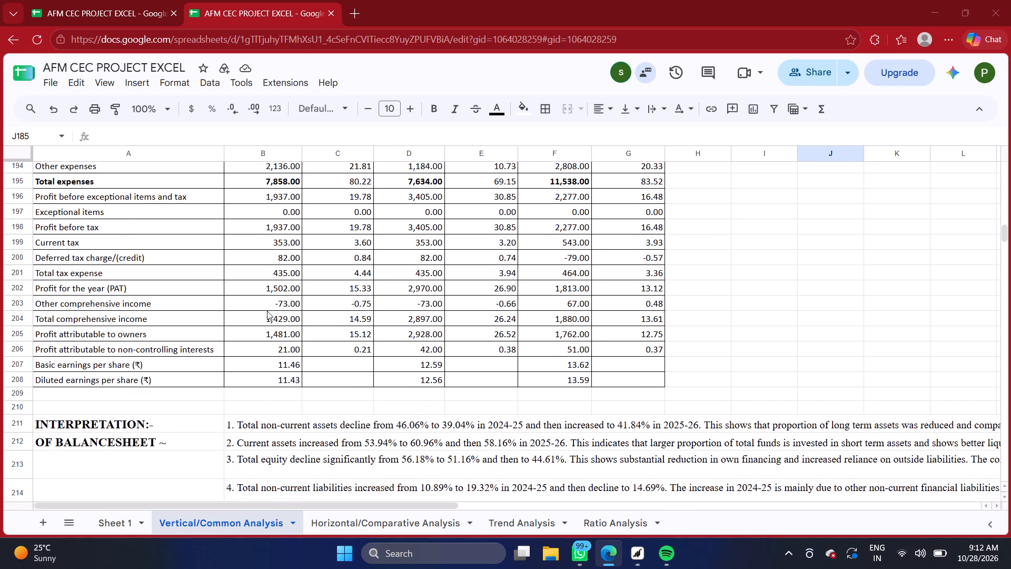
scroll(267, 311, "up", 3)
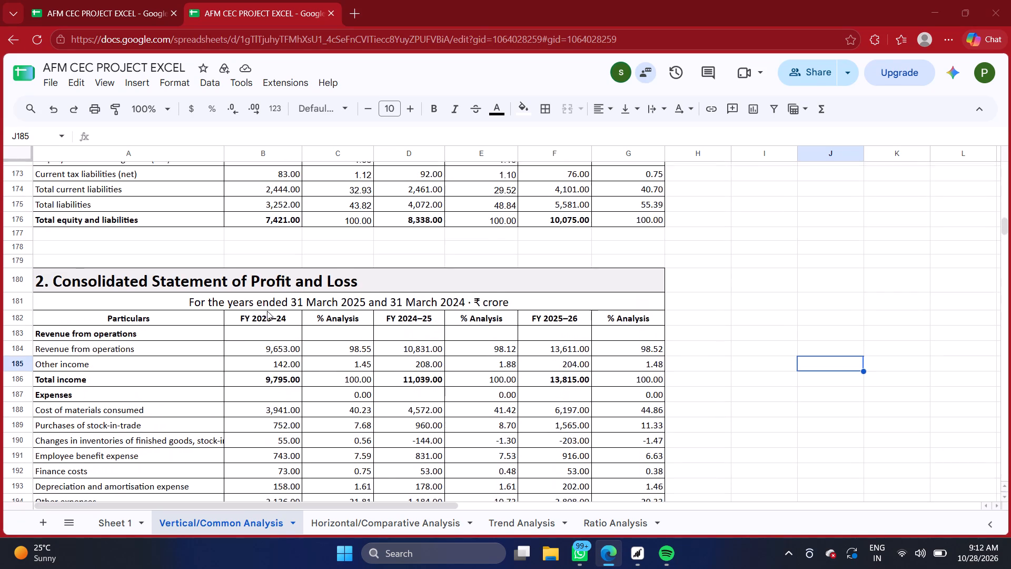
Rebase the FY 2023–24 percentage for Revenue from operations on revenue by changing C184's formula to =B184/$B$184*100.
scroll(267, 311, "down", 1)
double_click(343, 266)
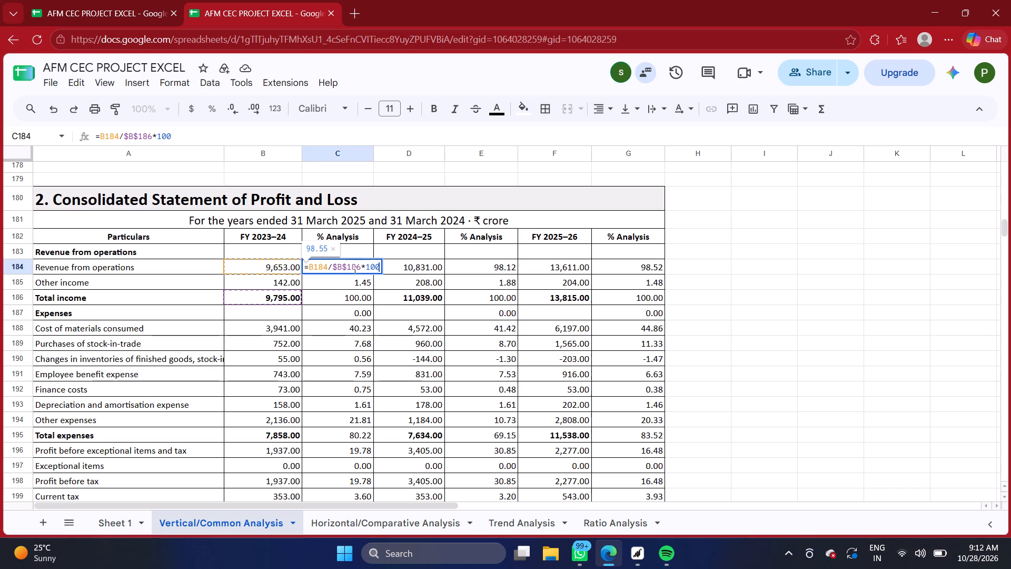
left_click(361, 266)
key("BackSpace")
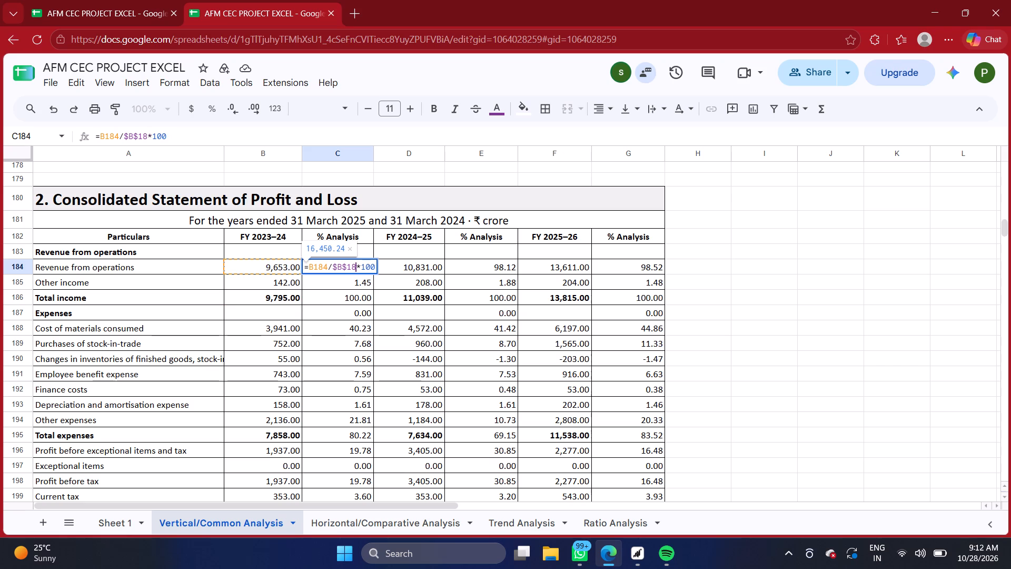
key("4")
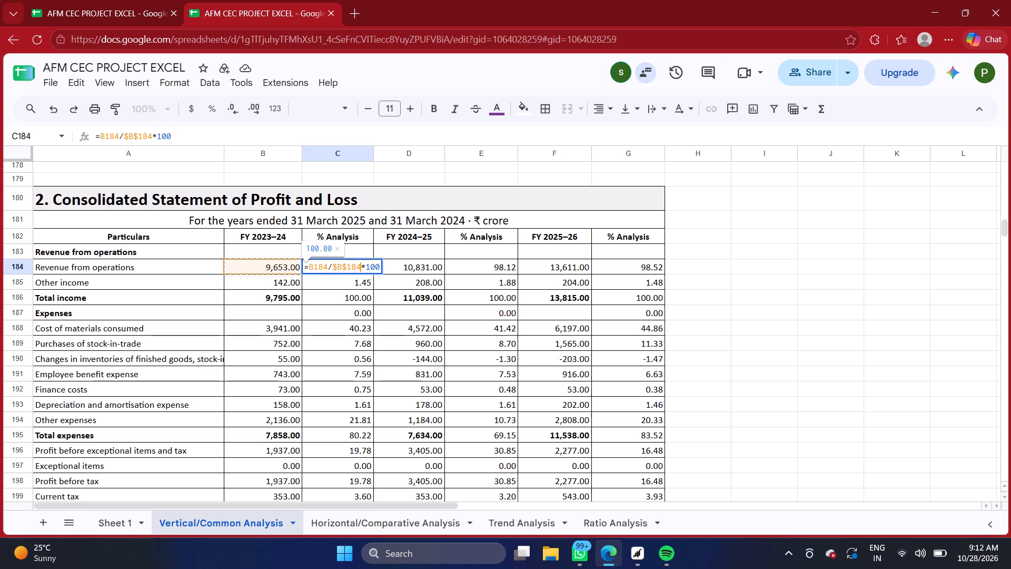
key("Return")
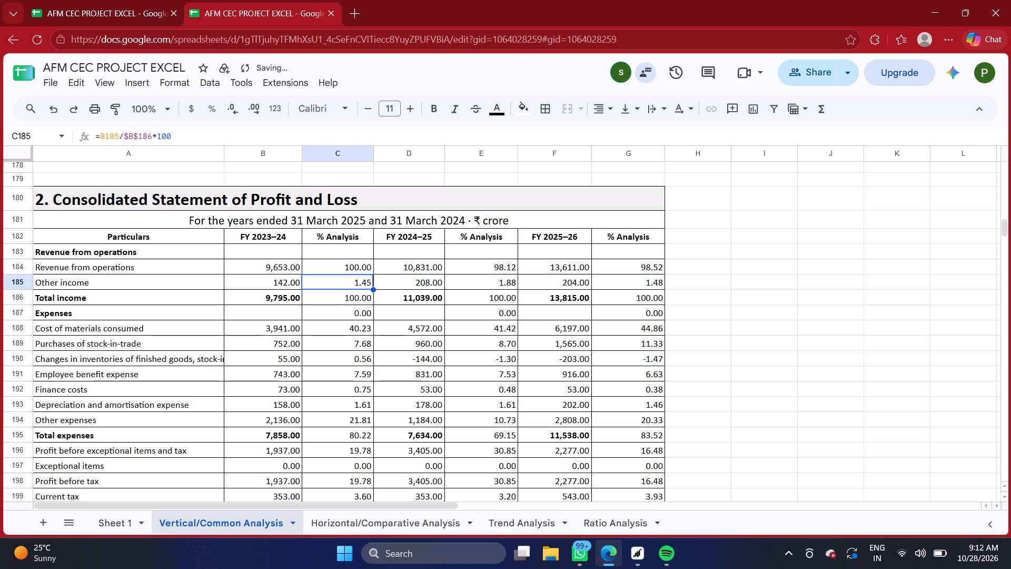
double_click(351, 259)
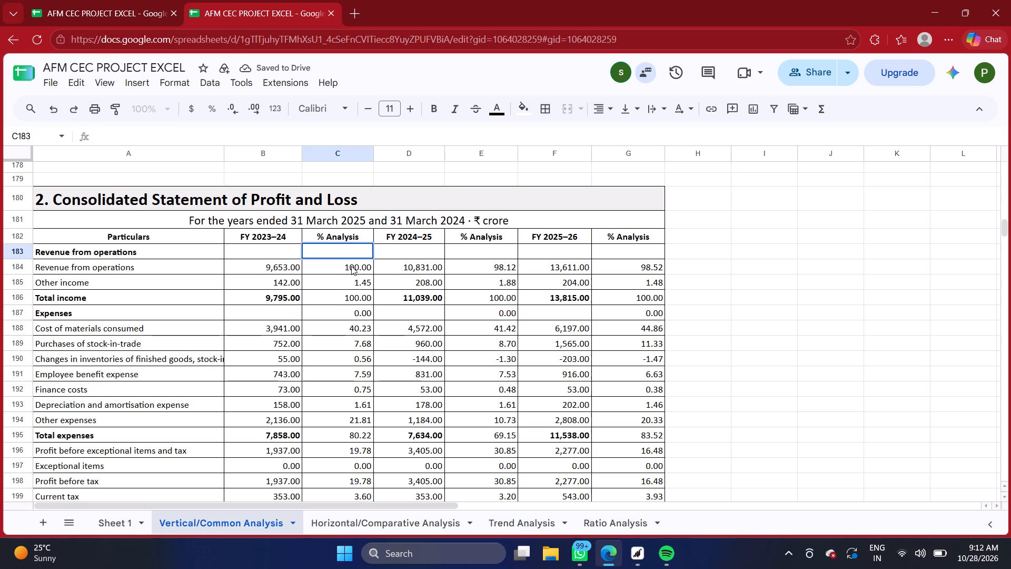
double_click(351, 266)
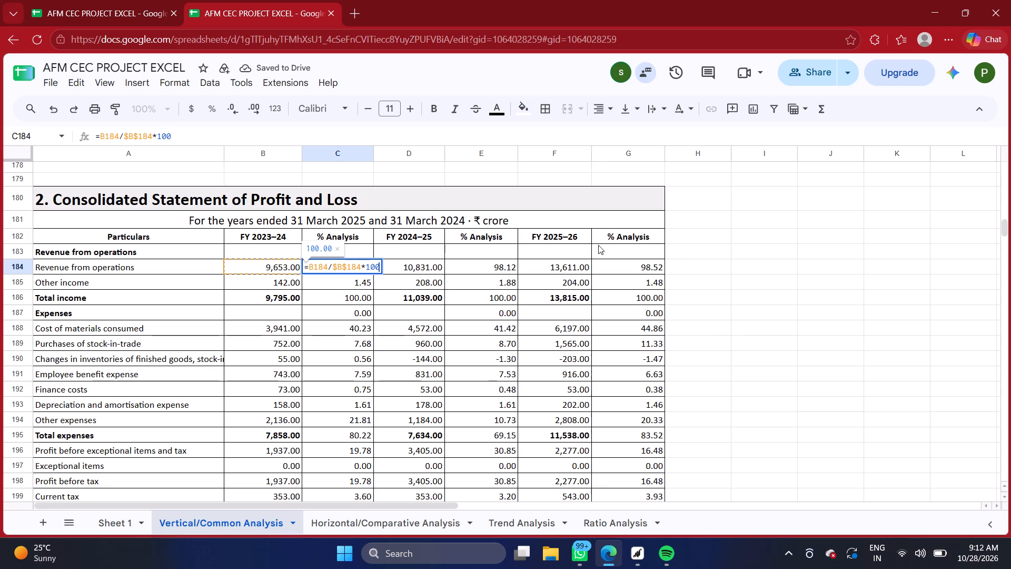
left_click(679, 249)
Fill the C184 formula down the FY 2023–24 % Analysis column through C206, Profit attributable to non-controlling interests.
left_click(336, 265)
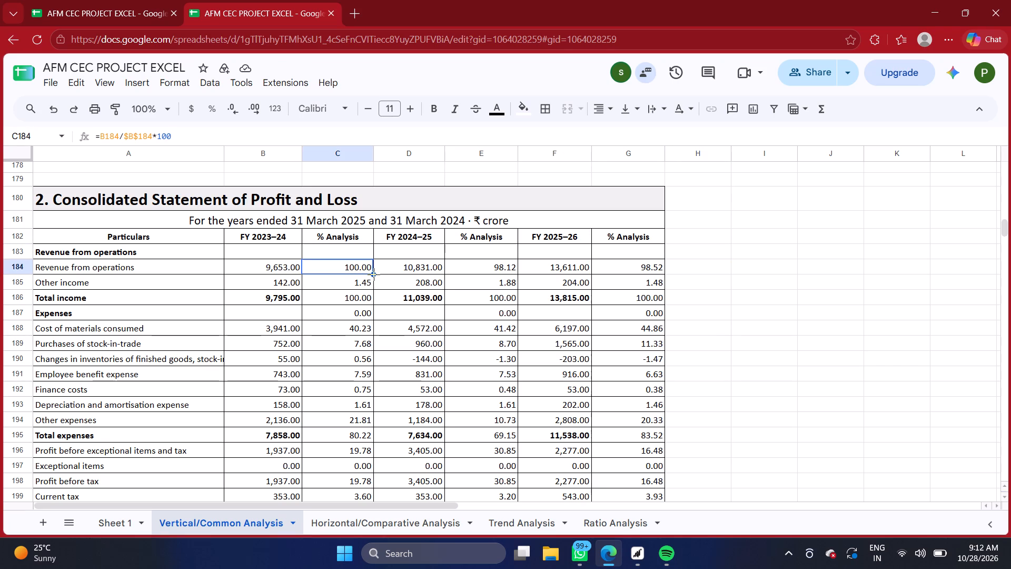
left_click_drag(373, 274, 358, 446)
left_click_drag(358, 446, 358, 444)
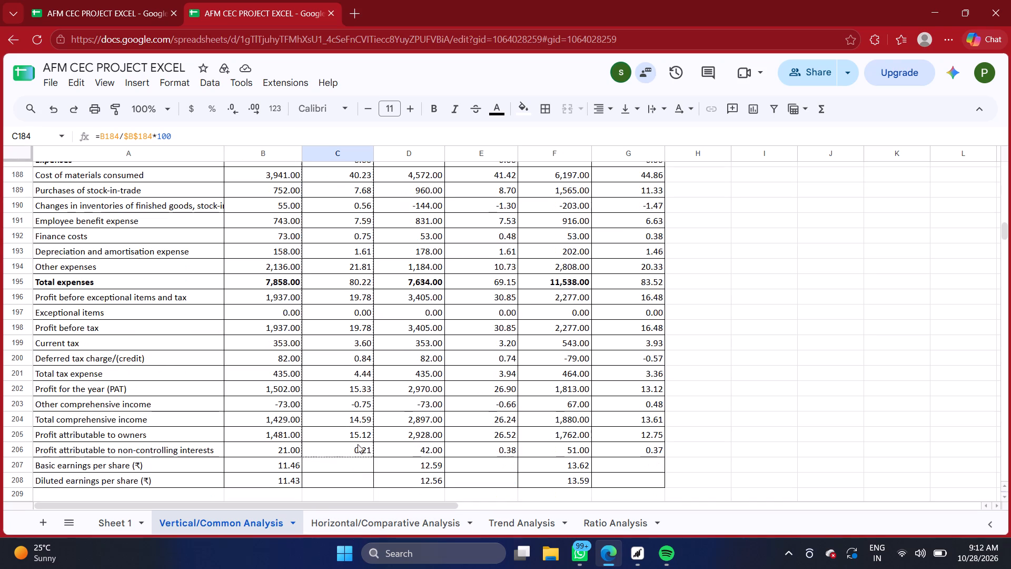
left_click_drag(358, 444, 358, 445)
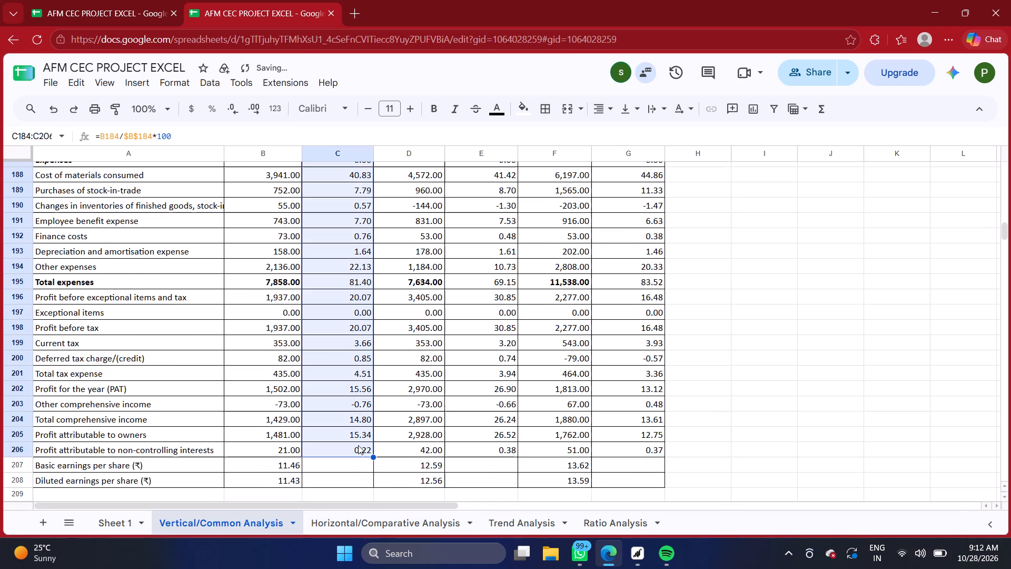
left_click(754, 350)
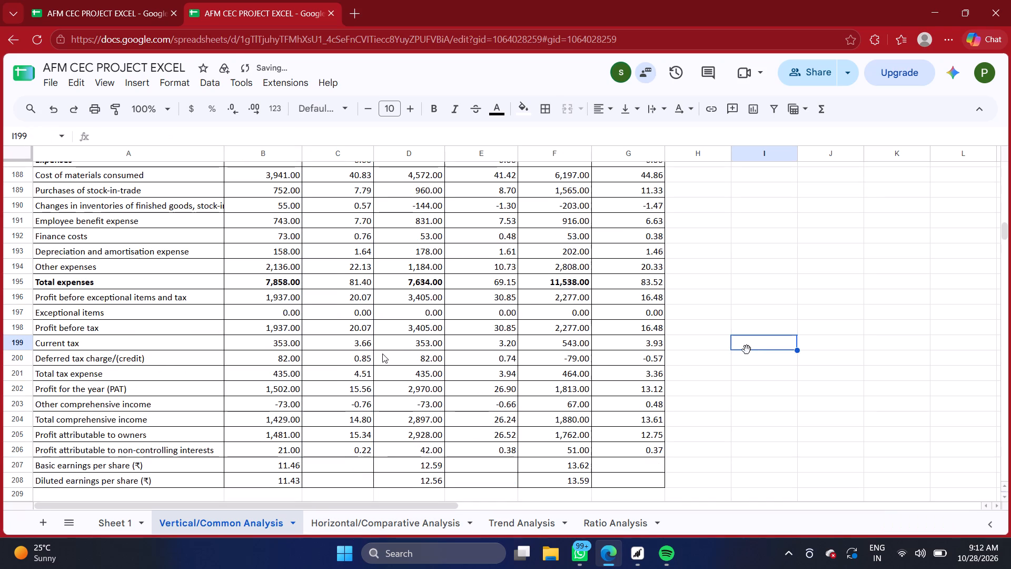
Change the FY 2024–25 percentage formula for Revenue from operations in E184 to =D184/$D$184*100.
scroll(382, 354, "up", 2)
scroll(382, 354, "down", 1)
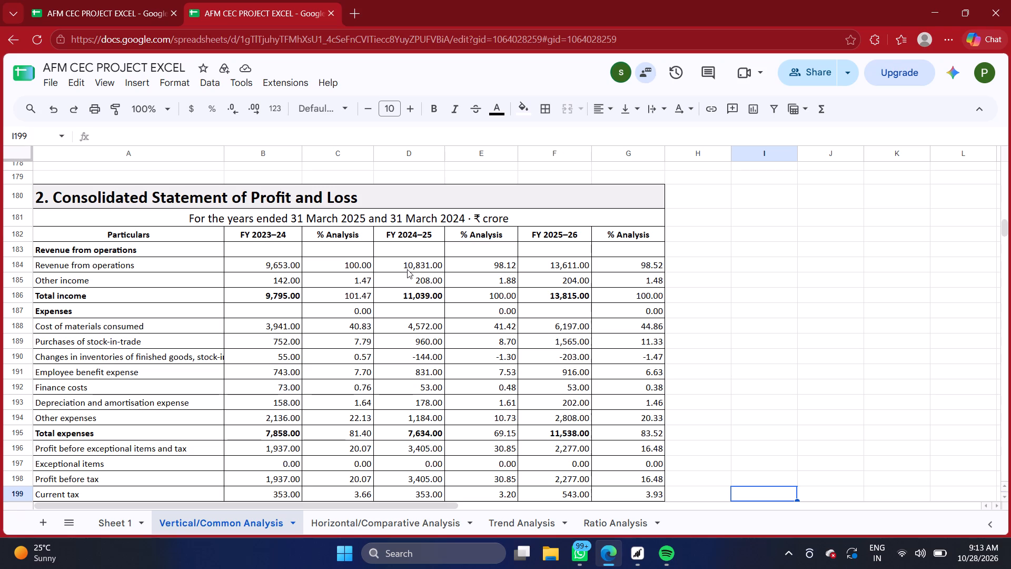
double_click(491, 266)
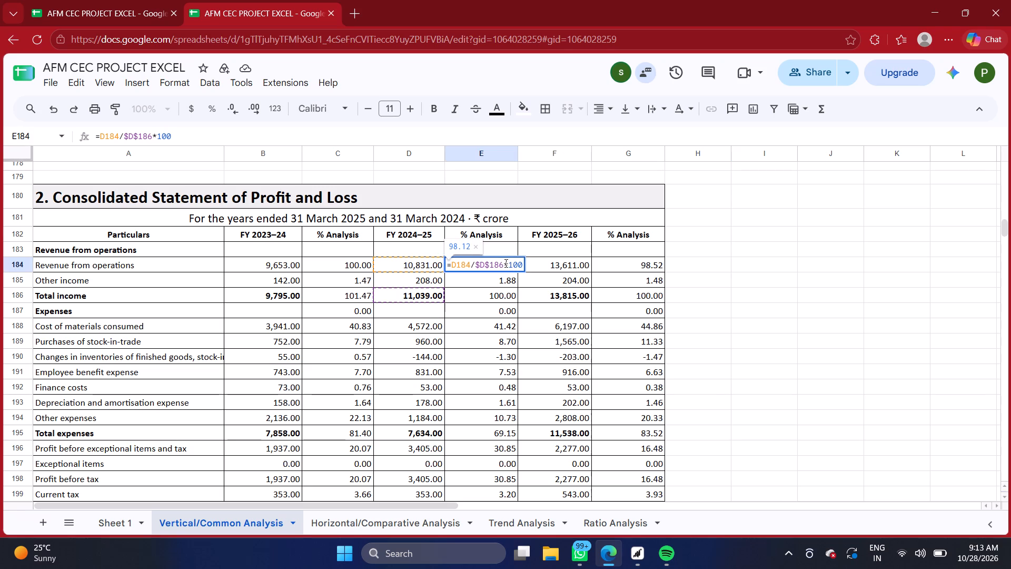
left_click(502, 265)
key("BackSpace")
key("4")
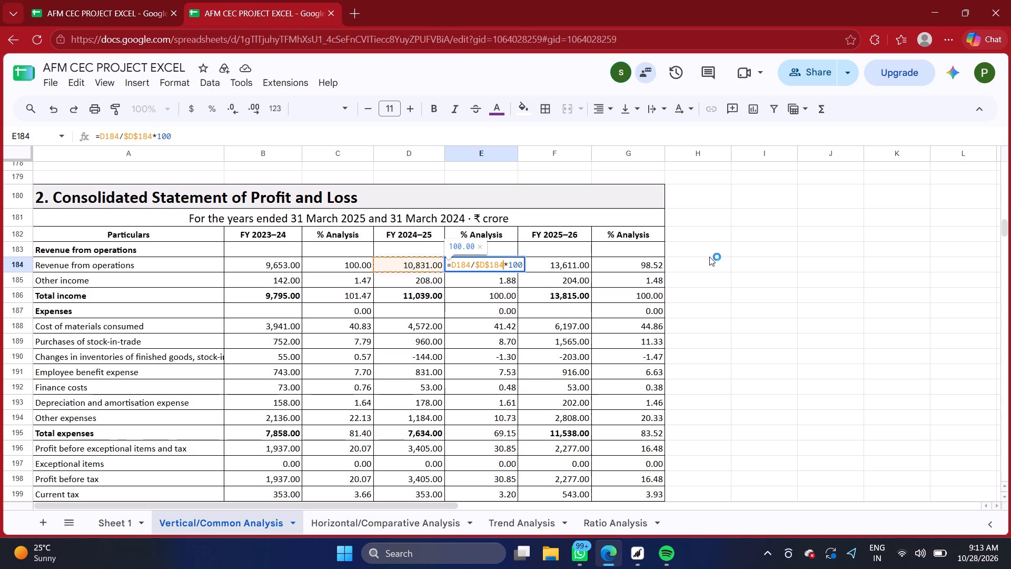
key("Return")
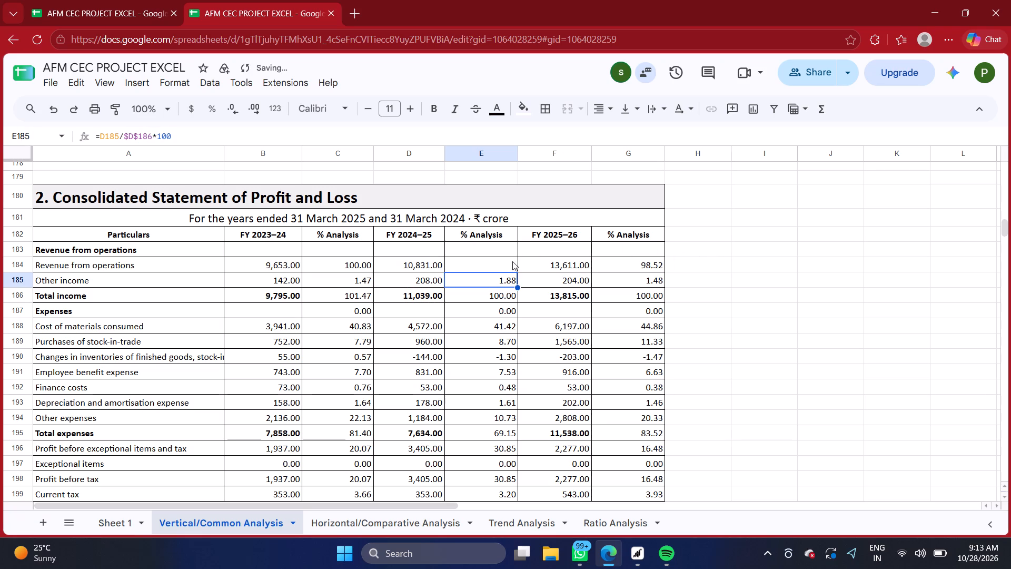
Fill the E184 formula down the FY 2024–25 % Analysis column through E206, Profit attributable to non-controlling interests.
left_click(509, 260)
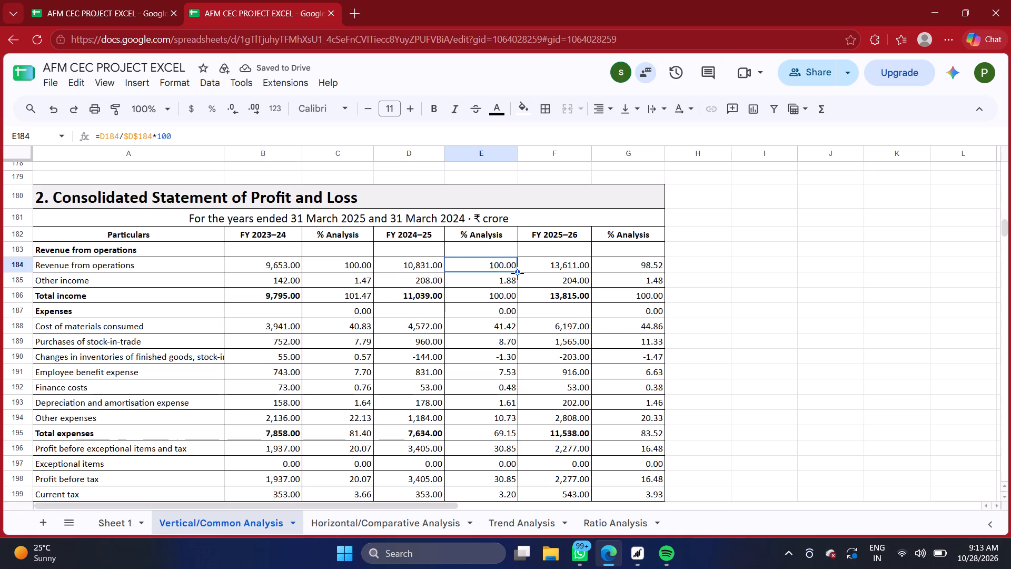
left_click_drag(518, 272, 503, 522)
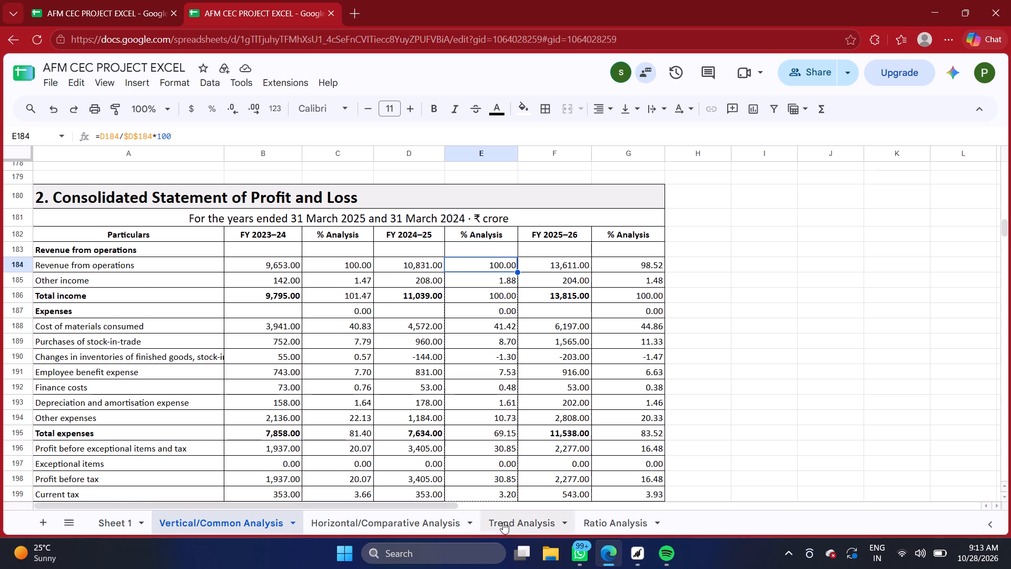
left_click_drag(503, 522, 514, 274)
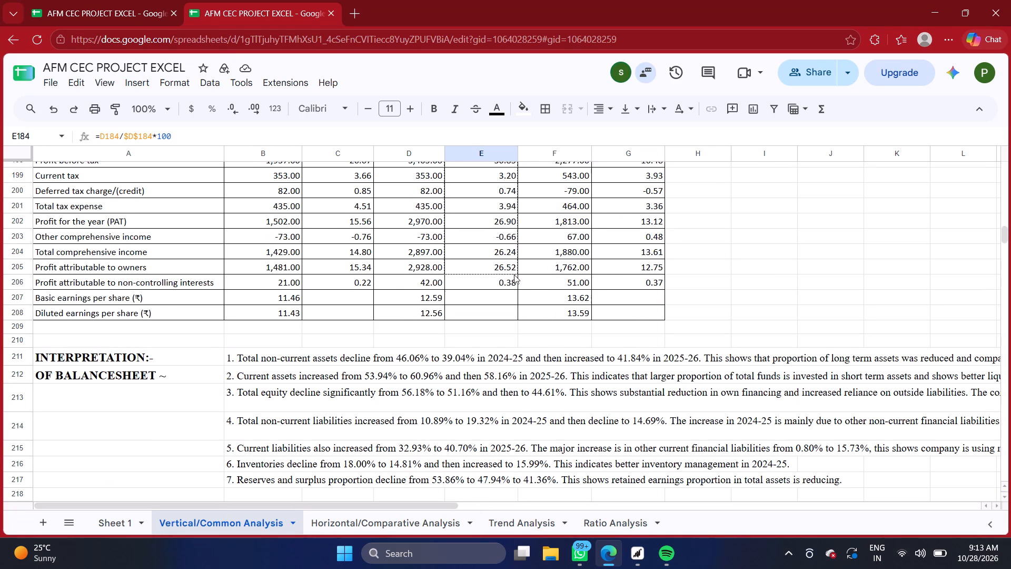
left_click_drag(514, 274, 513, 282)
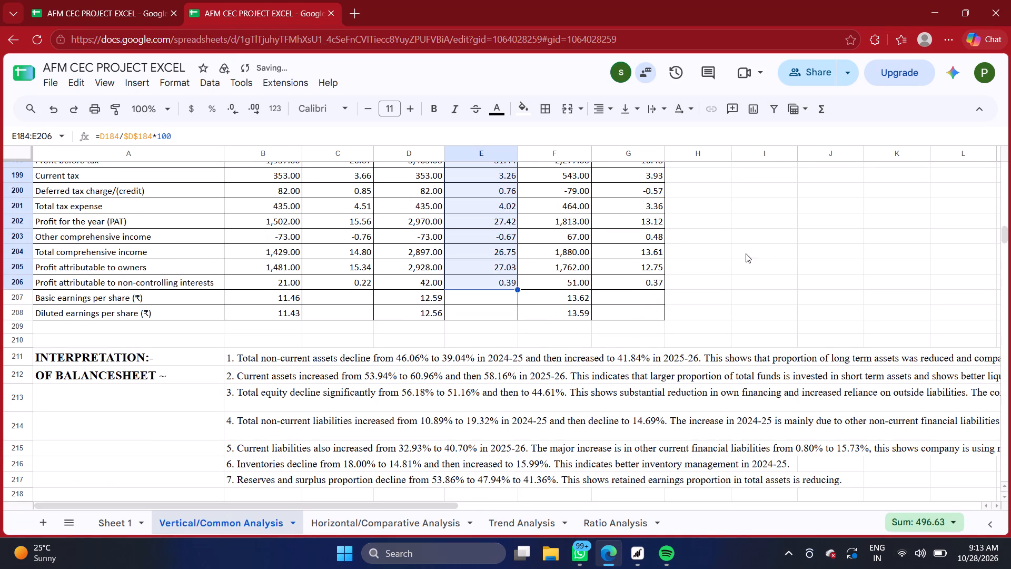
left_click(784, 246)
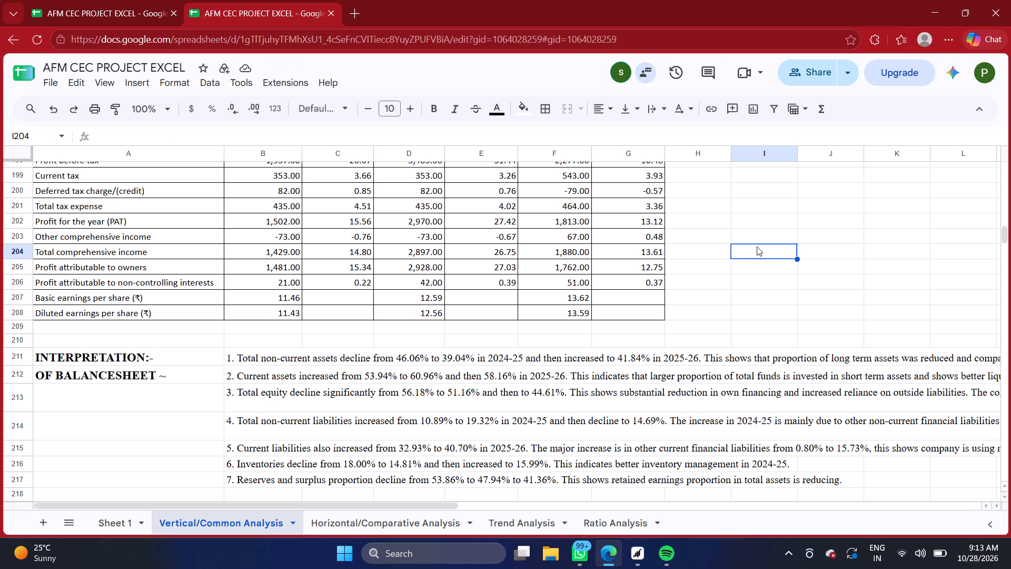
Change the FY 2025–26 percentage formula for Revenue from operations in G184 to =F184/$F$184*100.
scroll(757, 247, "up", 3)
scroll(757, 247, "right", 2)
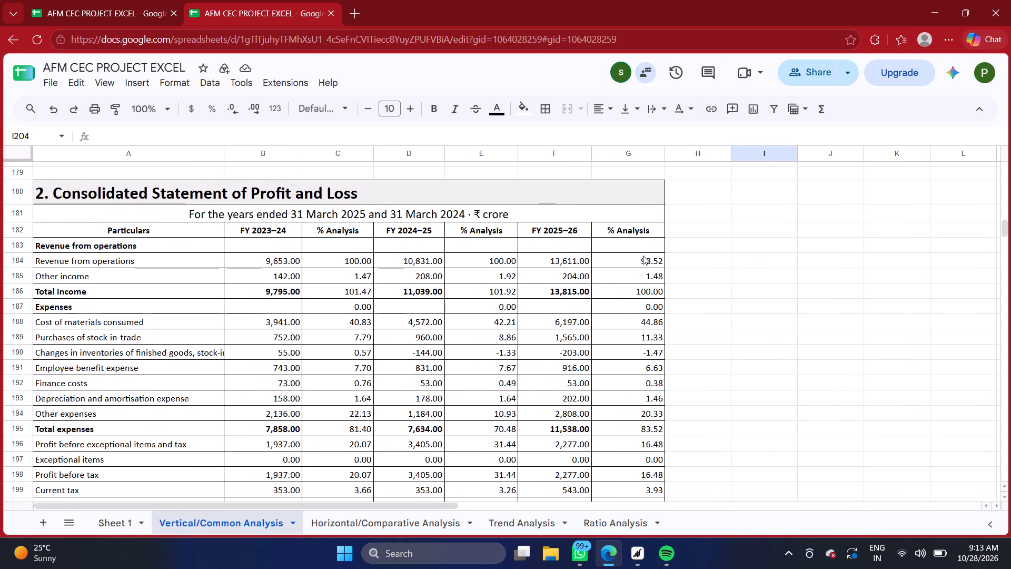
left_click(643, 256)
double_click(643, 257)
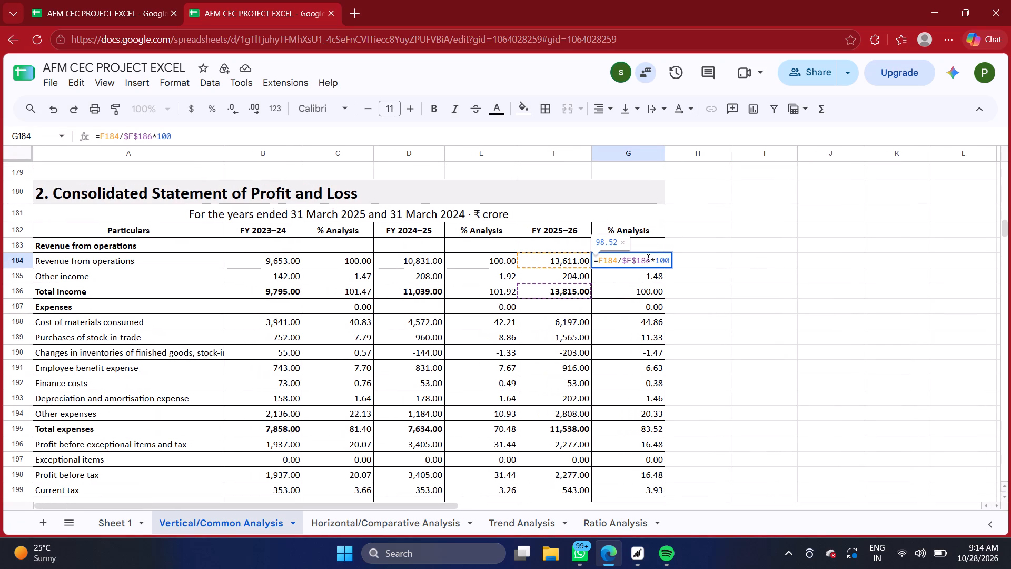
left_click(647, 258)
left_click(648, 258)
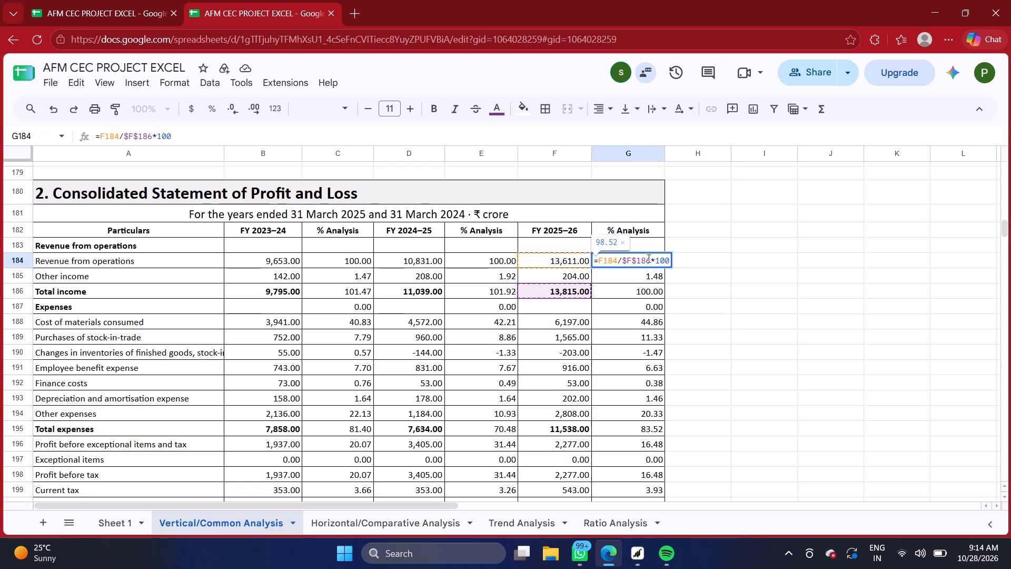
left_click(650, 259)
key("BackSpace")
key("4")
key("Return")
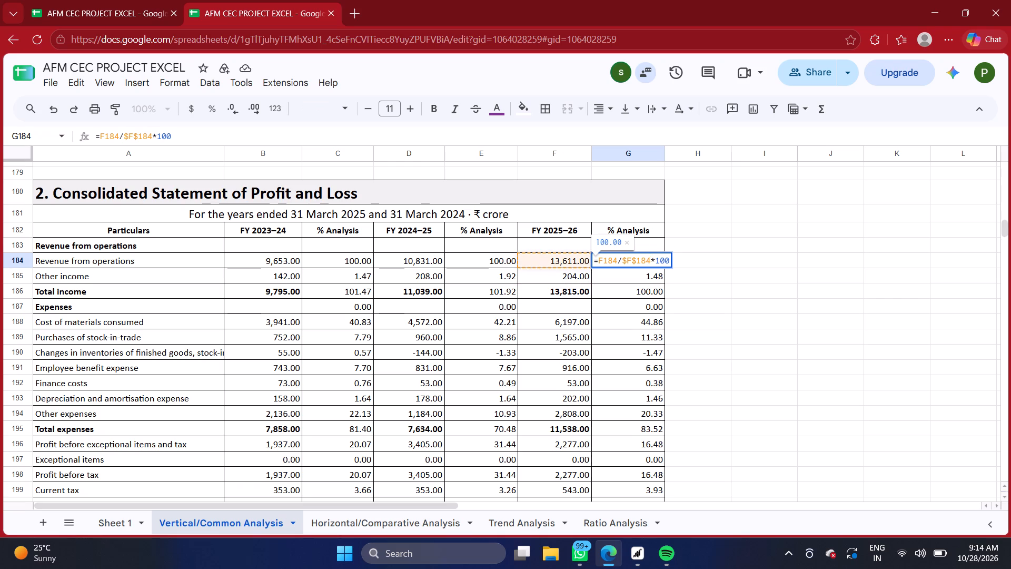
Fill the G184 formula down the FY 2025–26 % Analysis column through G206, Profit attributable to non-controlling interests.
left_click(642, 258)
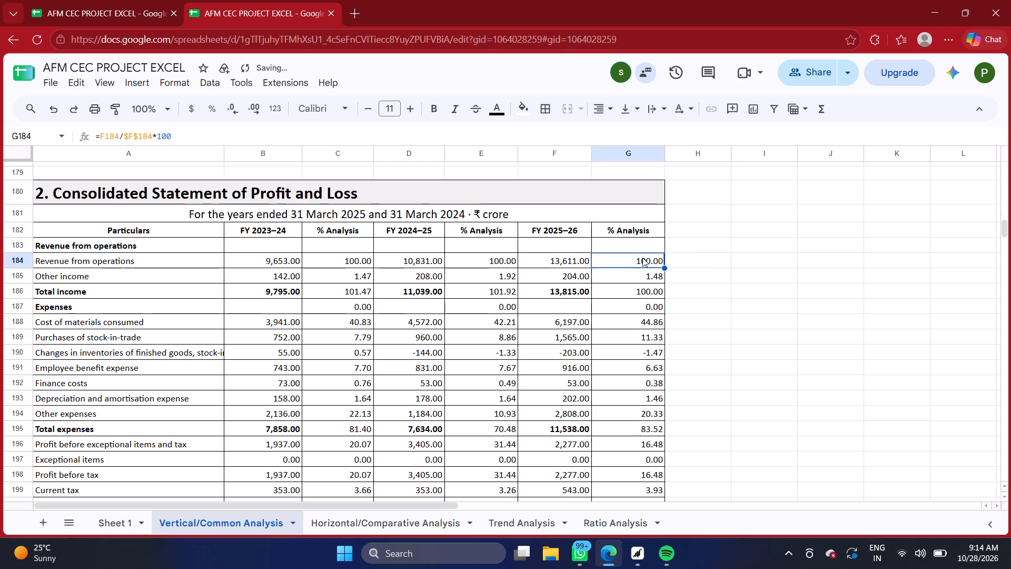
left_click_drag(665, 268, 655, 511)
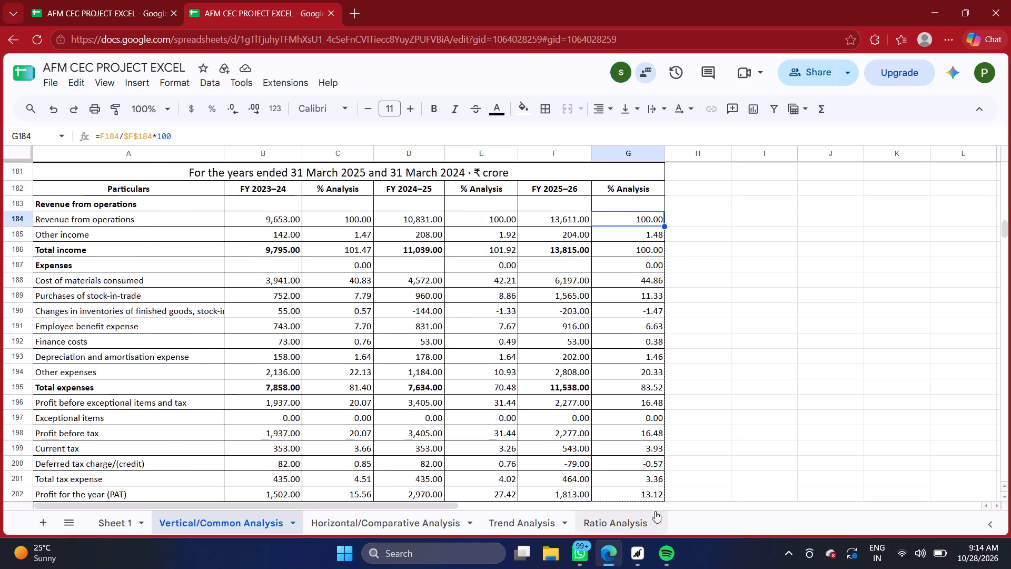
left_click_drag(655, 511, 653, 423)
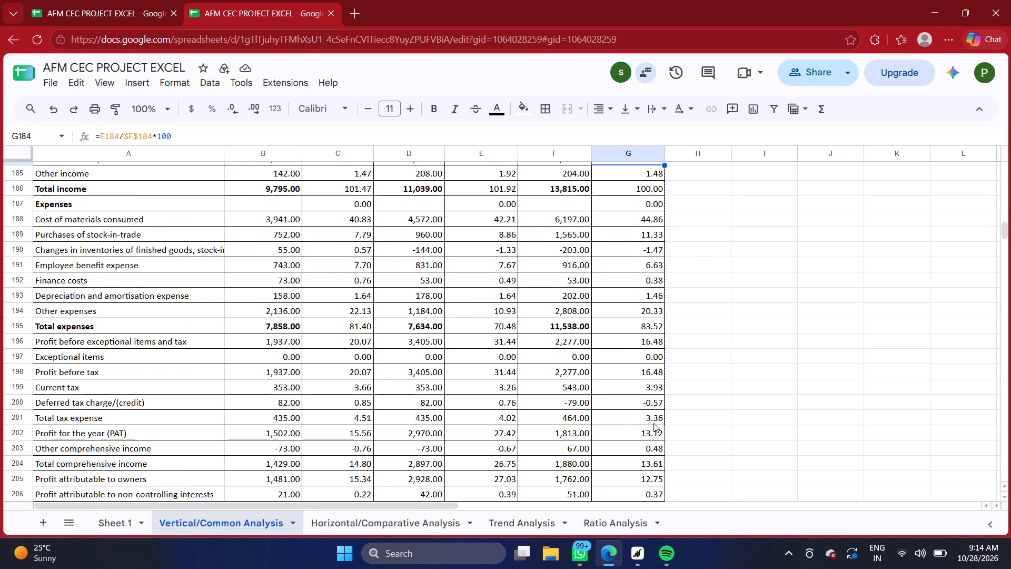
left_click_drag(653, 423, 655, 437)
left_click(837, 379)
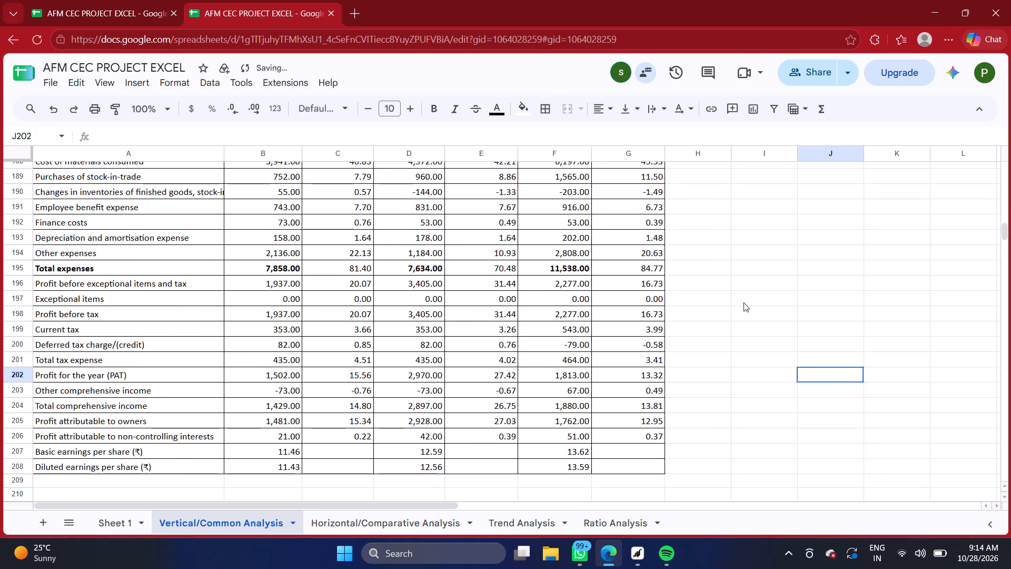
Review the recalculated % Analysis columns of the Consolidated Statement of Profit and Loss for all three years.
scroll(744, 302, "up", 2)
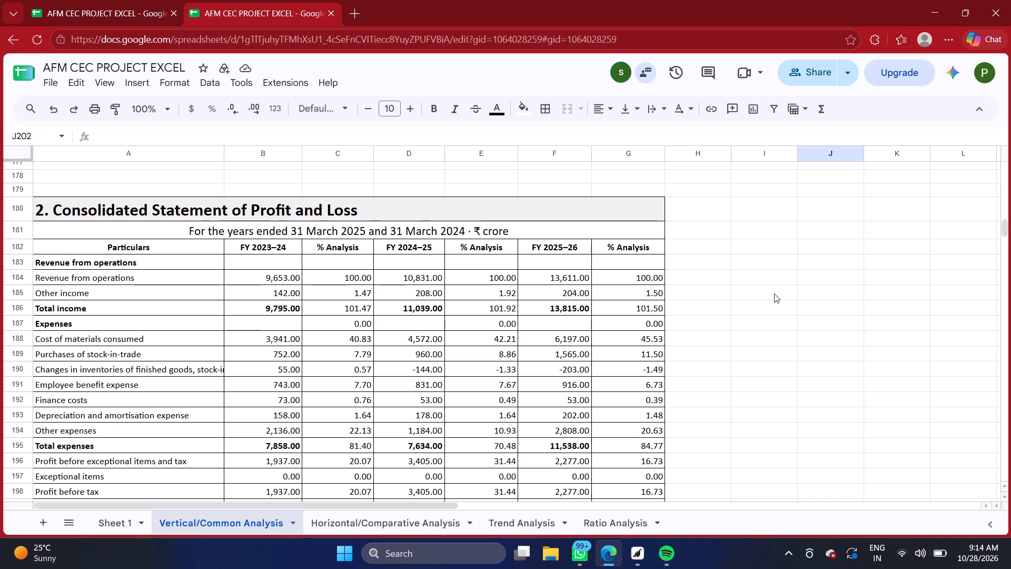
scroll(774, 293, "right", 1)
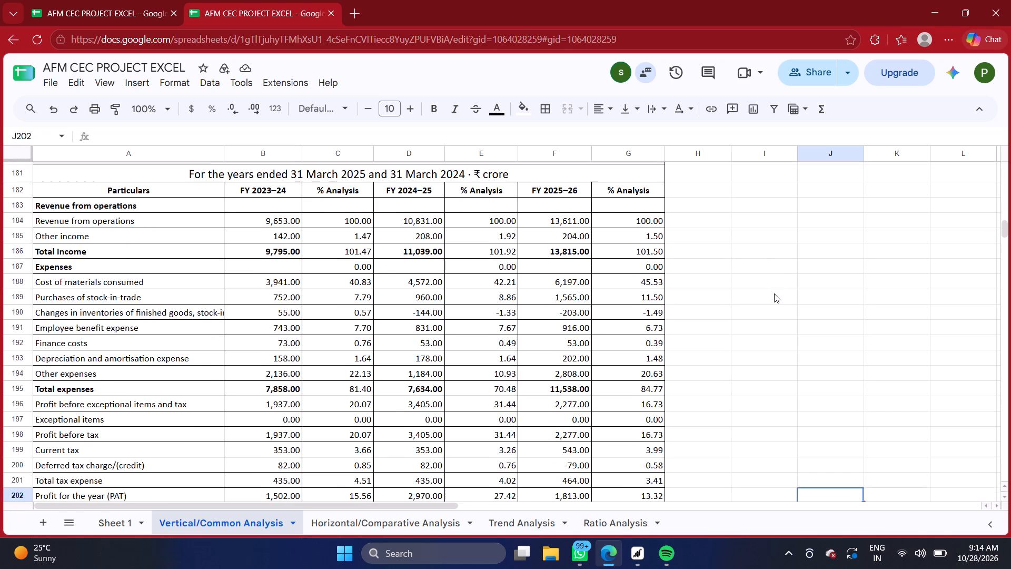
scroll(774, 293, "right", 1)
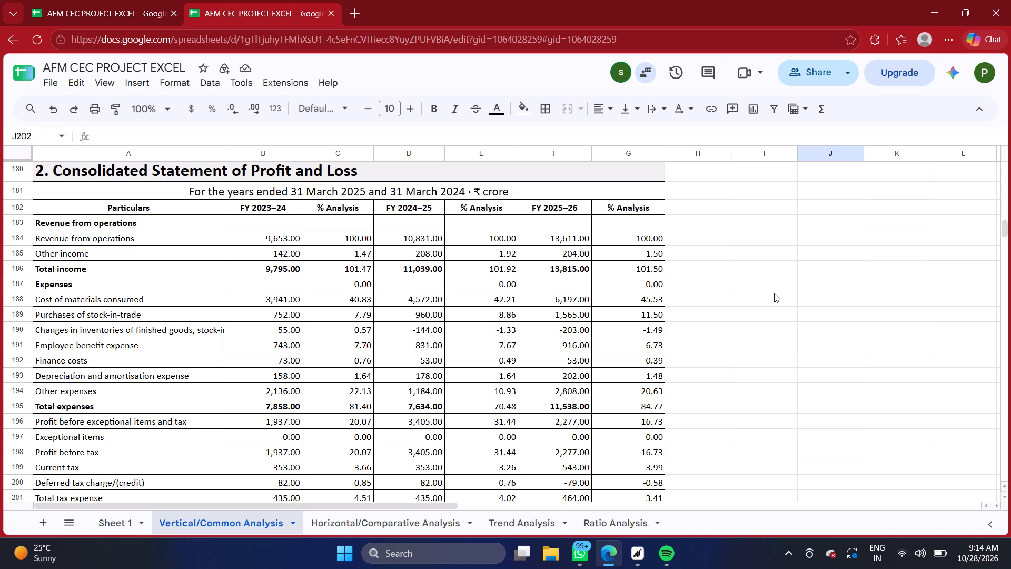
scroll(774, 293, "down", 1)
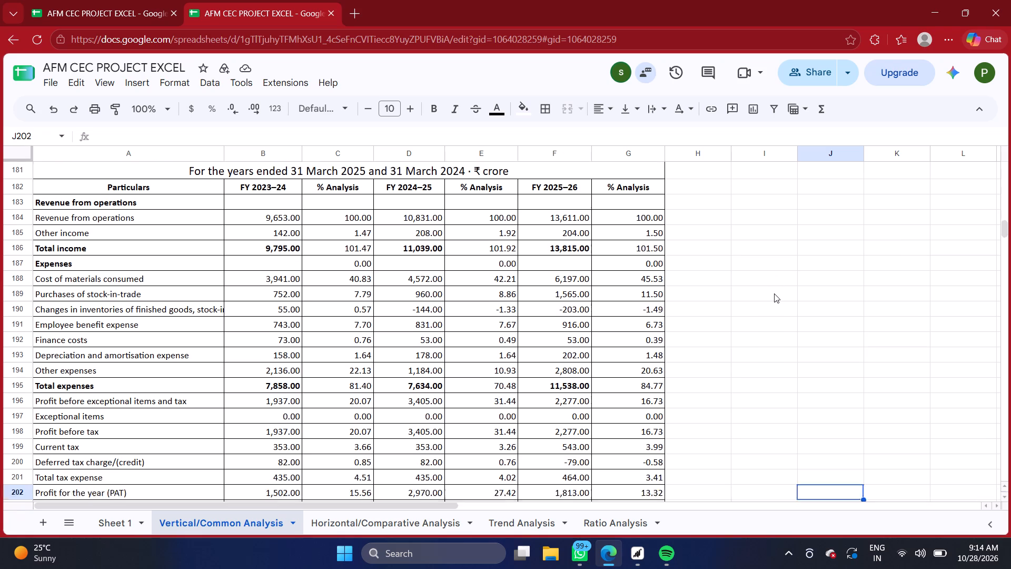
scroll(774, 293, "down", 1)
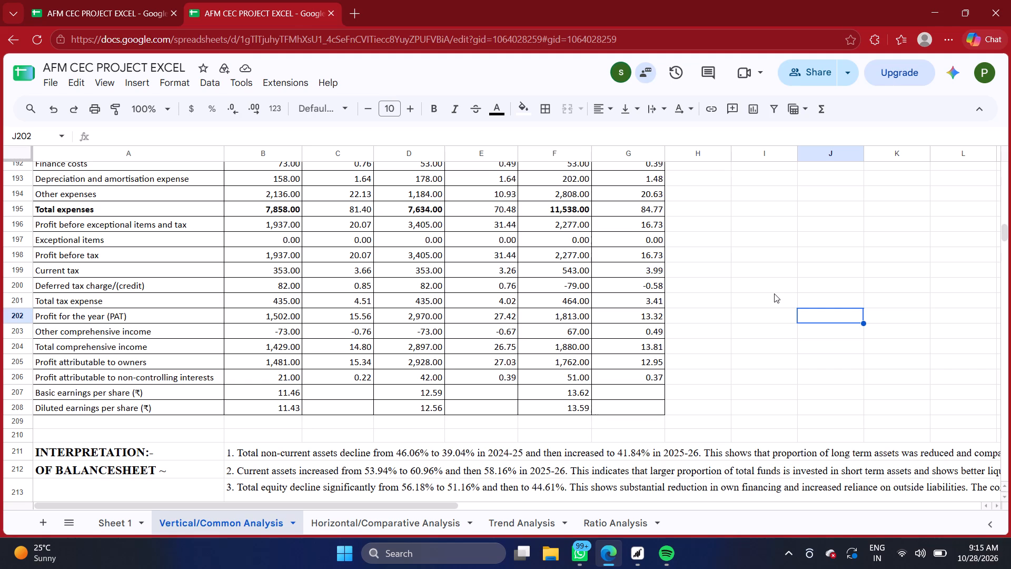
scroll(774, 293, "up", 3)
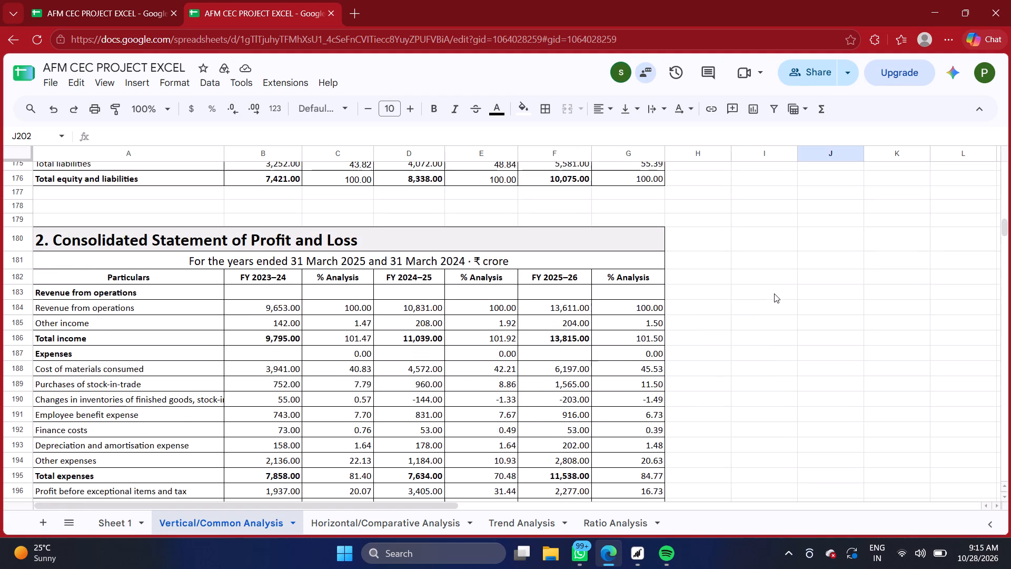
scroll(774, 293, "down", 2)
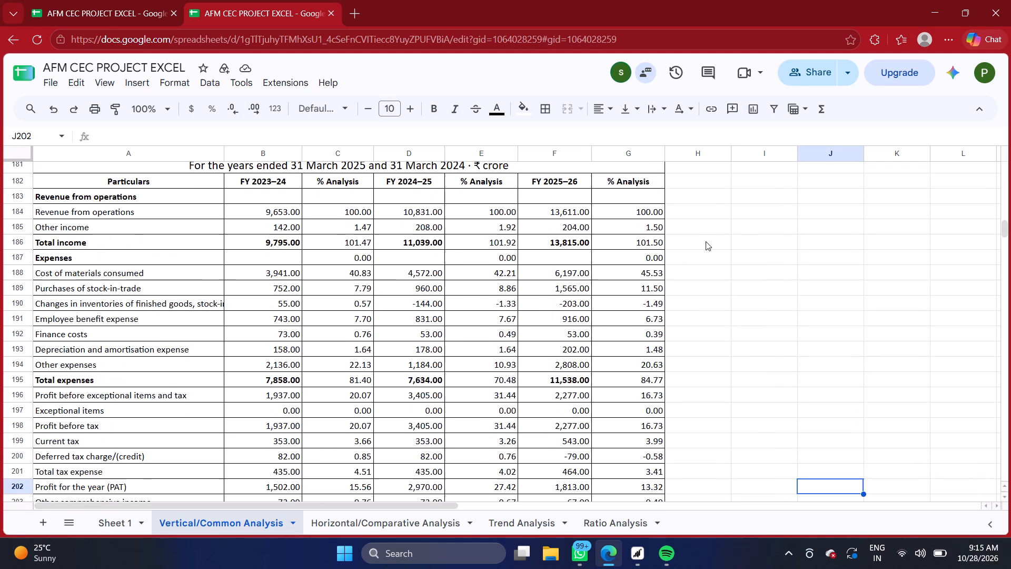
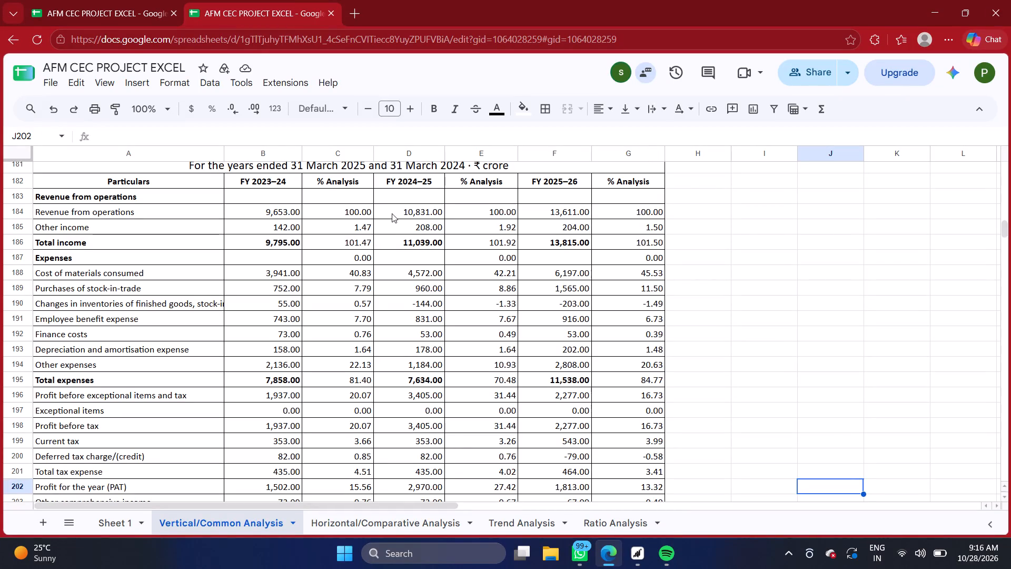
Check the FY 2024–25 Revenue from operations amount and its % Analysis formula, along with the Profit and Loss rows below.
double_click(429, 211)
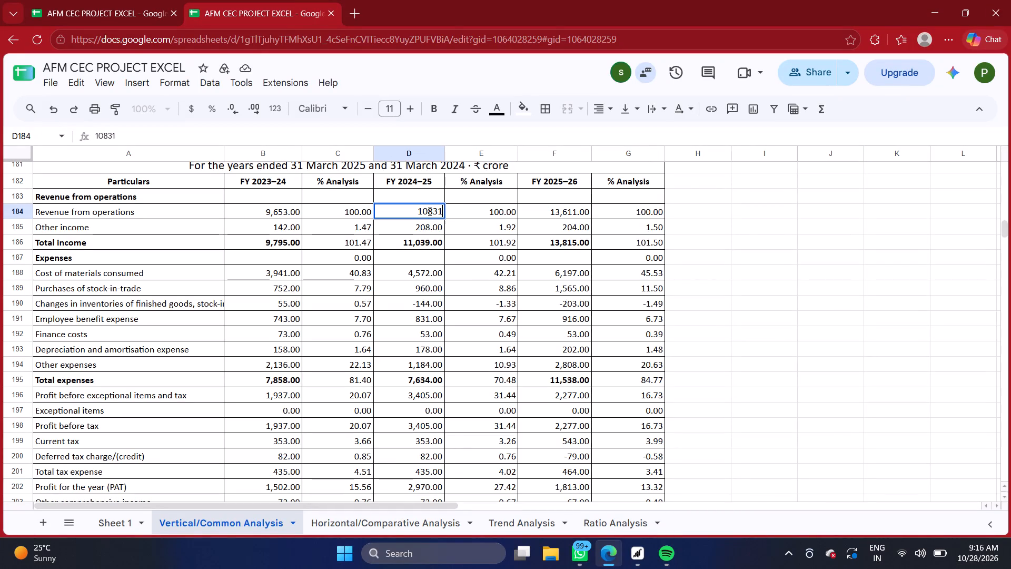
double_click(483, 207)
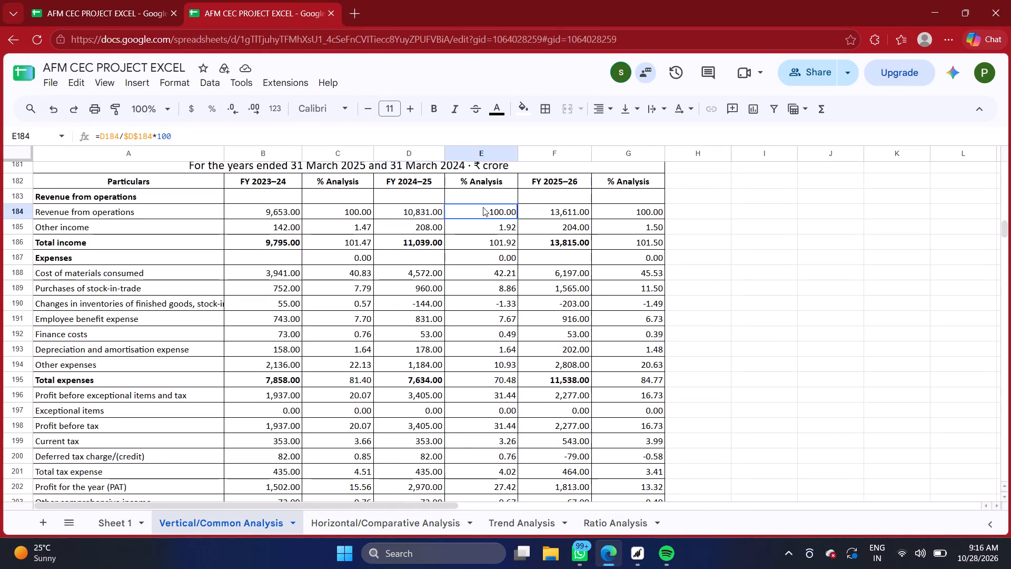
left_click(770, 205)
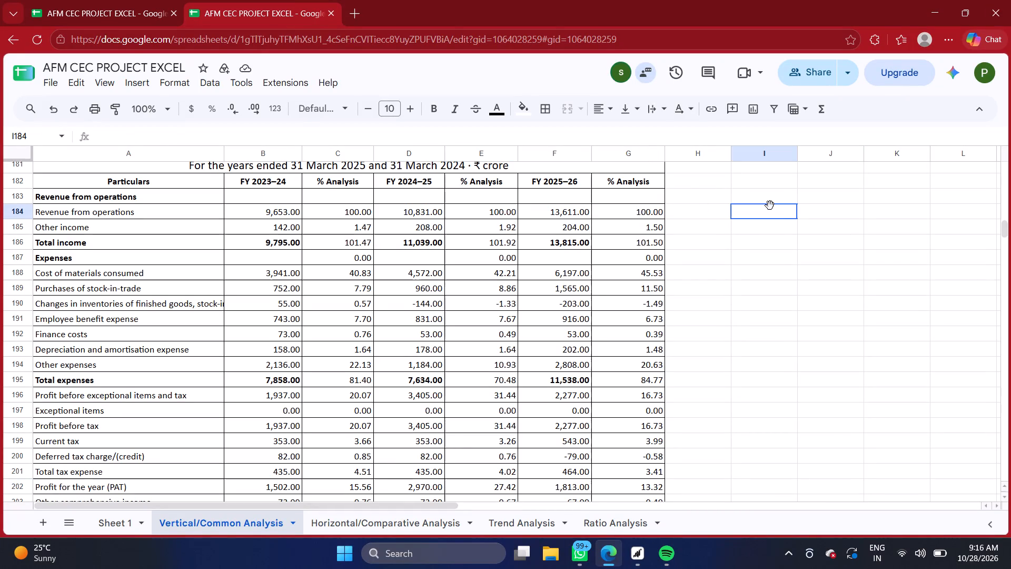
scroll(349, 238, "down", 1)
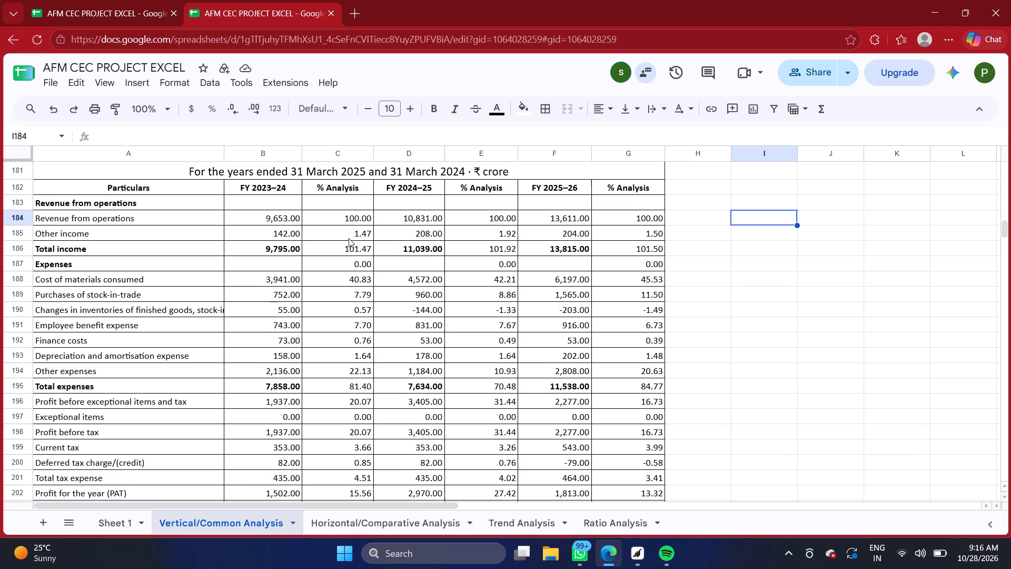
scroll(349, 238, "down", 1)
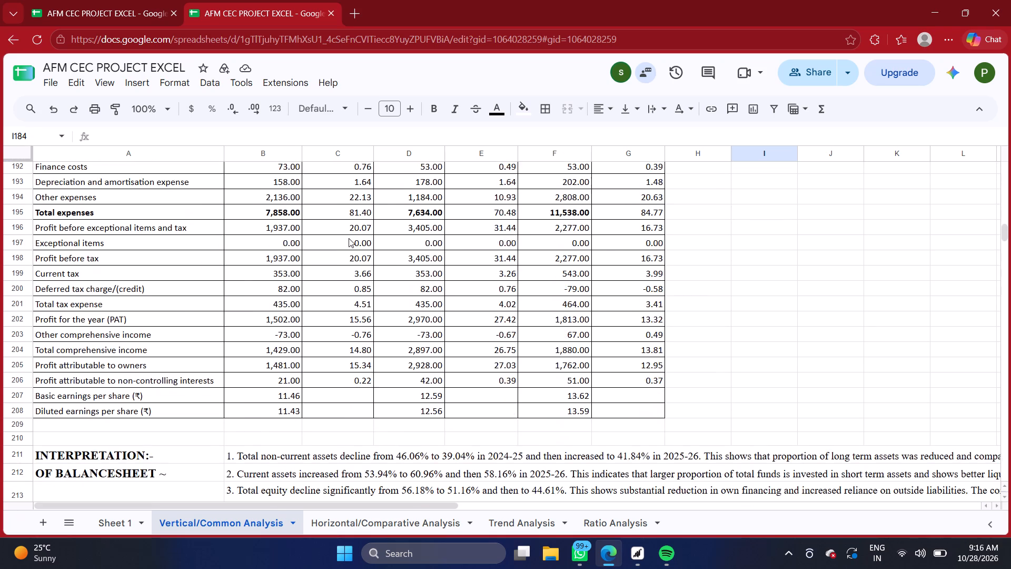
Review the written interpretation points for the Balance Sheet and Profit and Loss Account below the common-size statement.
scroll(349, 238, "down", 4)
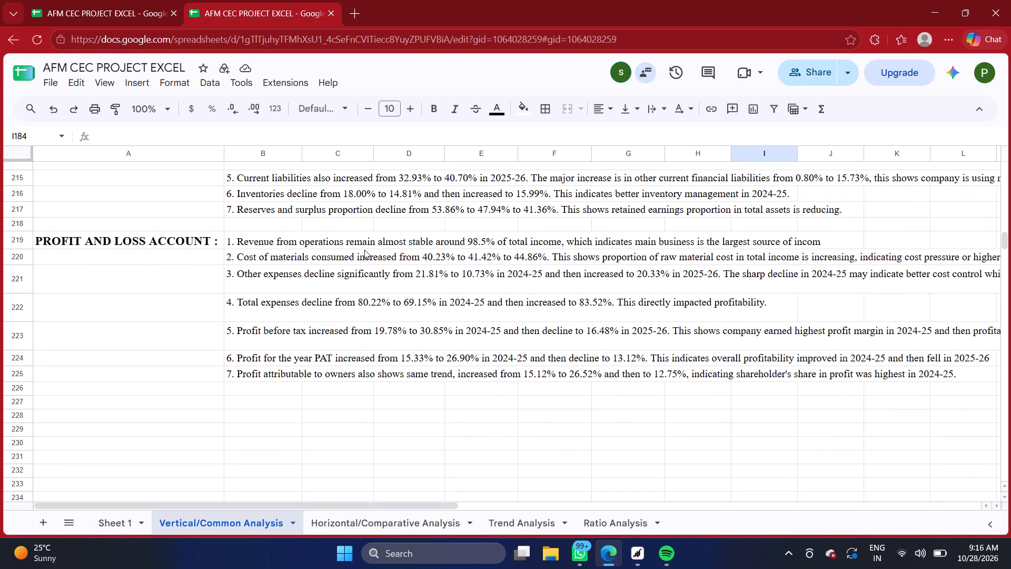
scroll(364, 250, "up", 1)
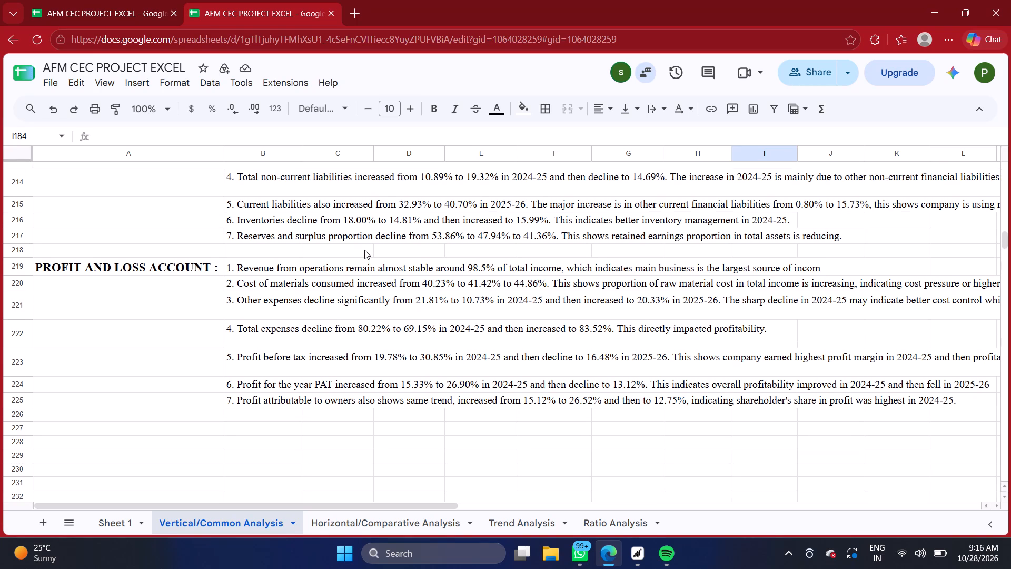
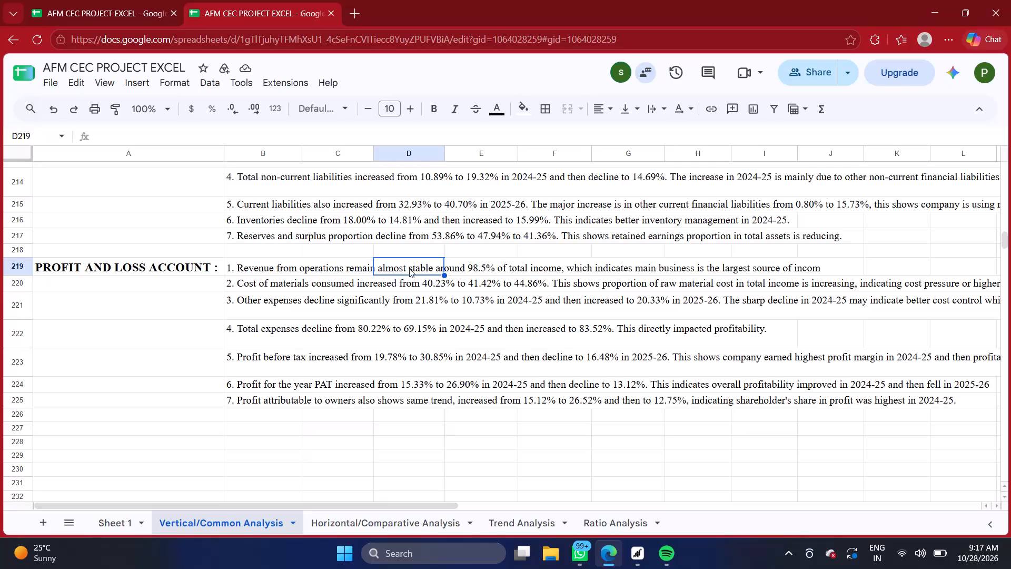
Replace the B219 interpretation with "1. Total income increased from 101.47% to 101.92% in 2024-25 and then 101.50%, this indicates other income contribution is stable around 1.5%.".
double_click(316, 269)
triple_click(265, 268)
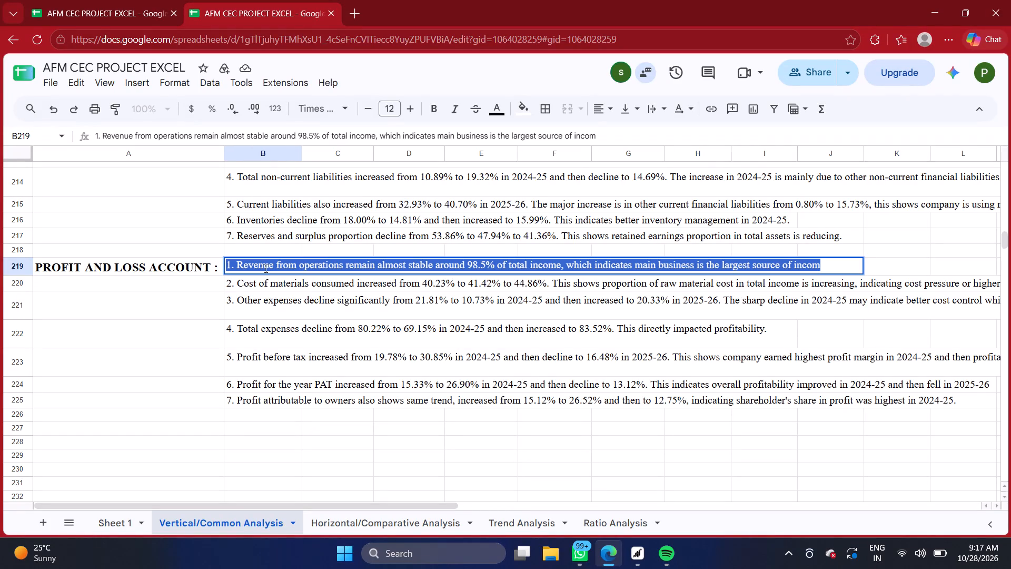
key("BackSpace")
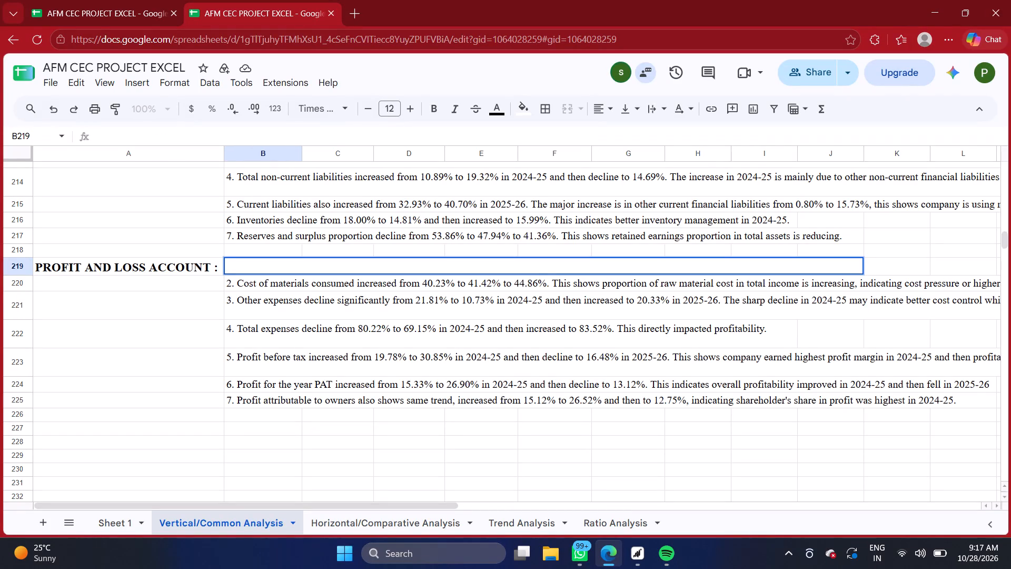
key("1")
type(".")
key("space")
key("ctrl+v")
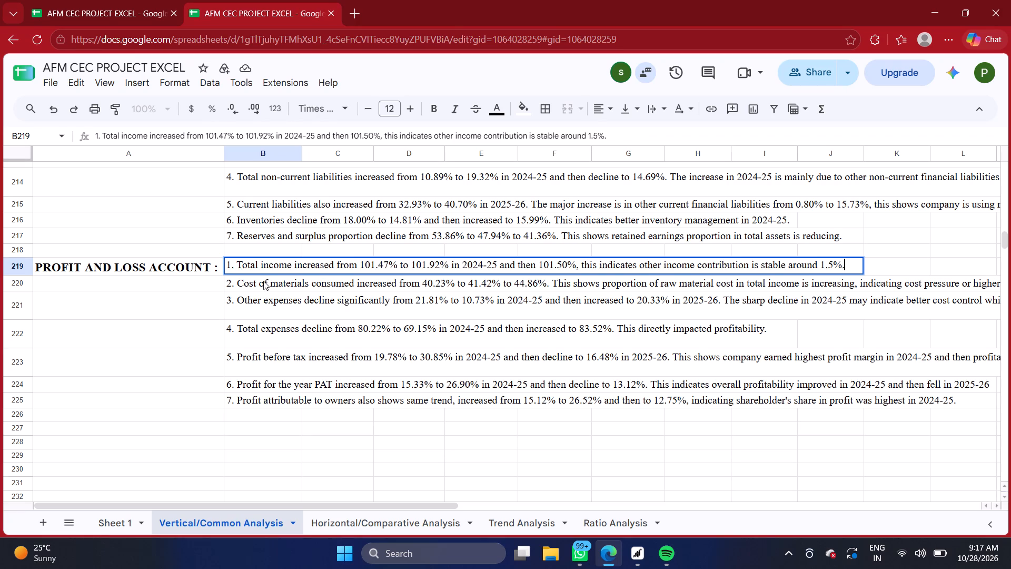
left_click(263, 281)
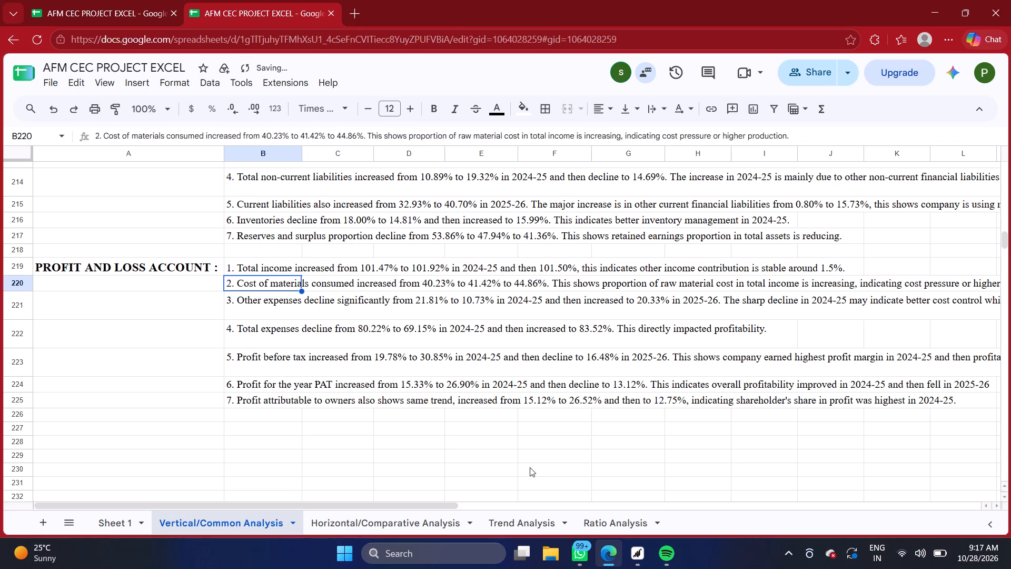
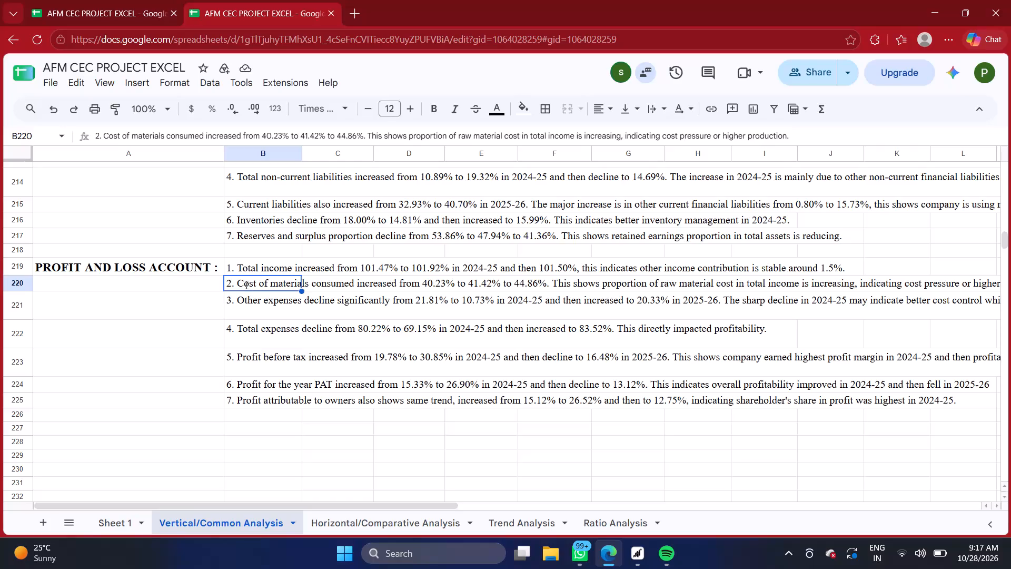
Replace Profit and Loss point 2 with the copied interpretation: cost of materials consumed increased from 40.83% to 42.21% to 45.53%, putting pressure on profitability.
triple_click(245, 284)
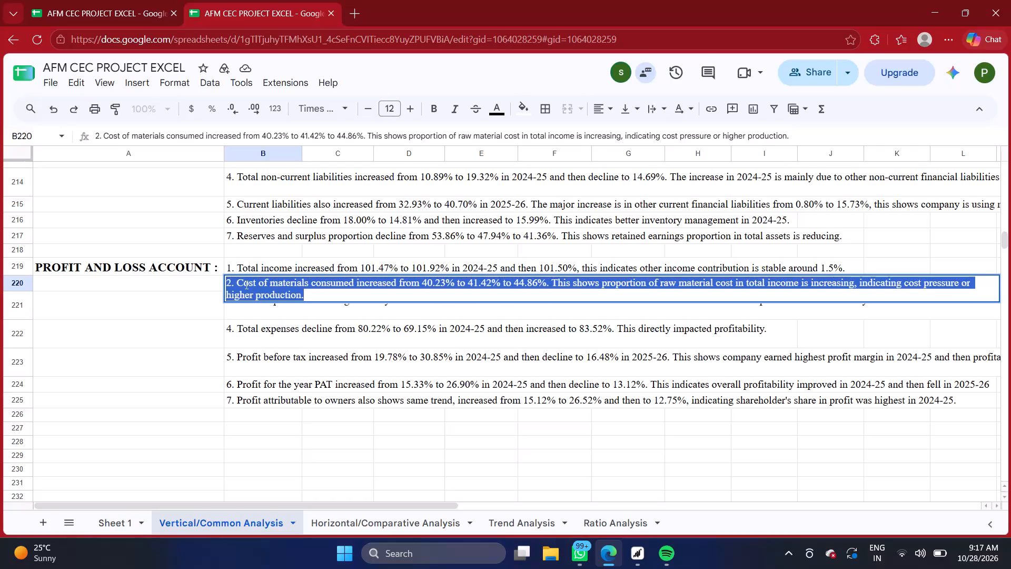
key("BackSpace")
type("2.")
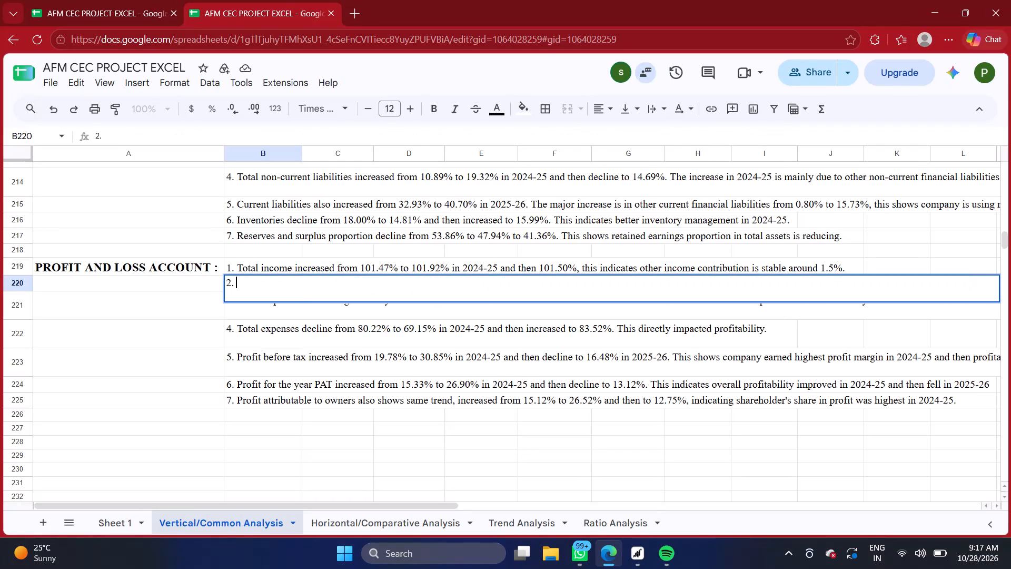
key("space")
key("ctrl+v")
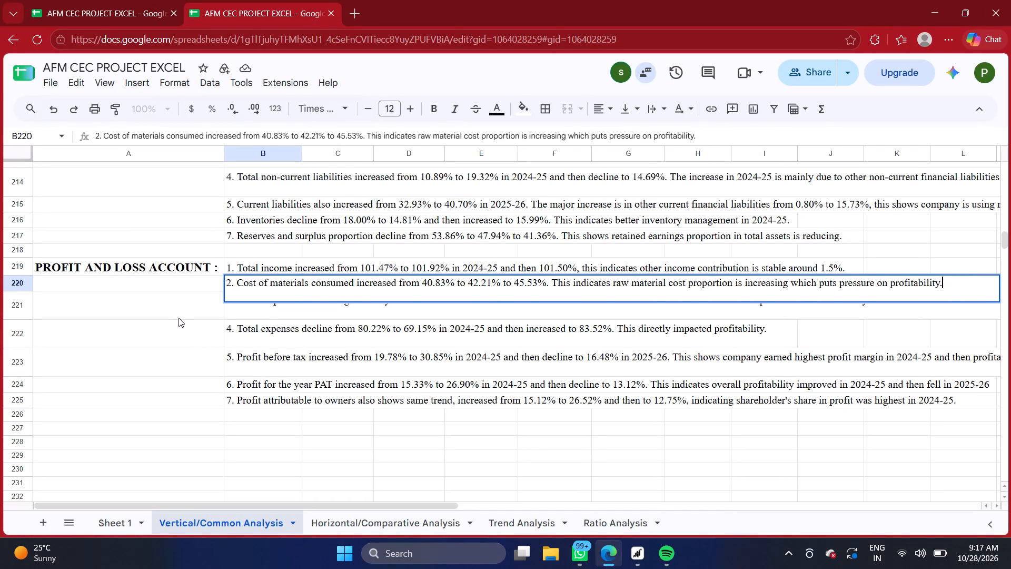
left_click(179, 318)
Open Profit and Loss interpretation point 3, on other expenses, for editing with its entire text selected.
left_click(245, 301)
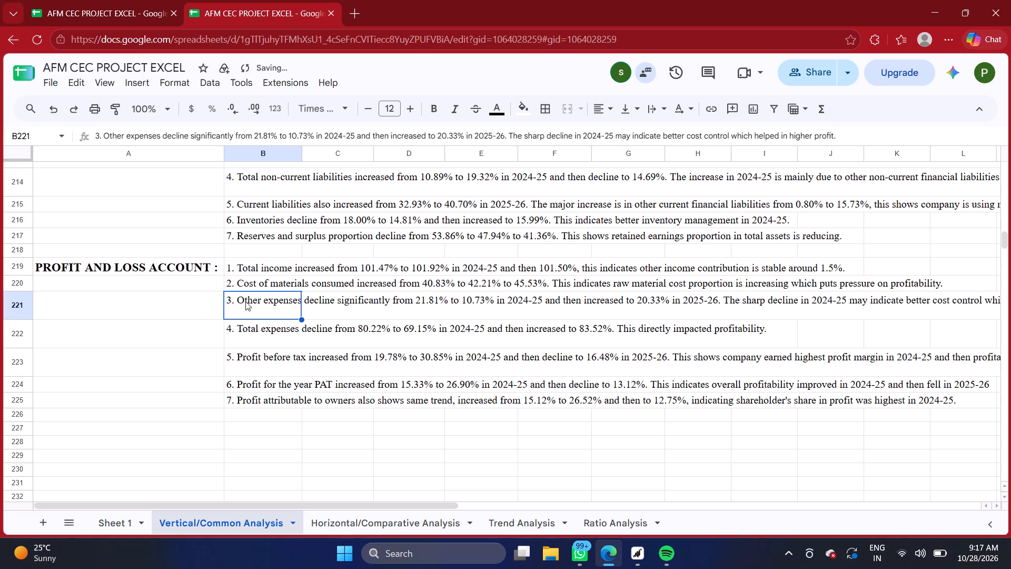
triple_click(235, 298)
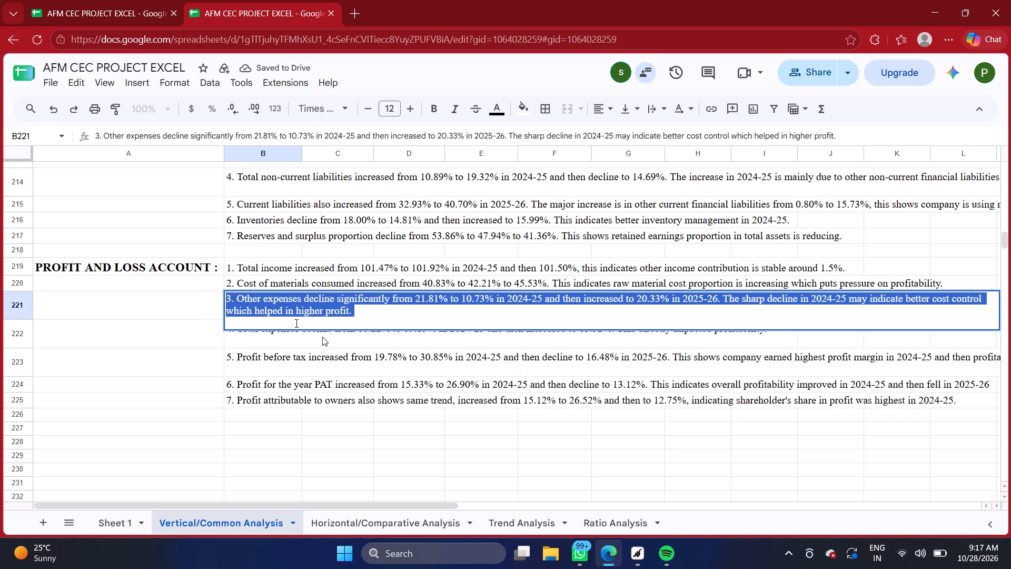
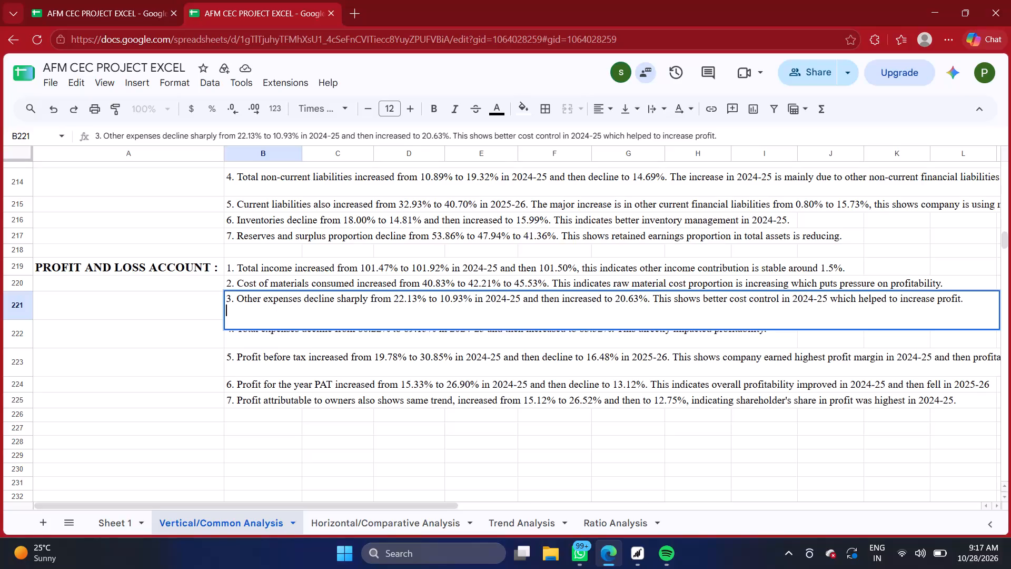
Commit the Profit and Loss point 3 entry on other expenses declining from 22.13% to 10.93% in 2024-25 and then increasing to 20.63%.
left_click(145, 373)
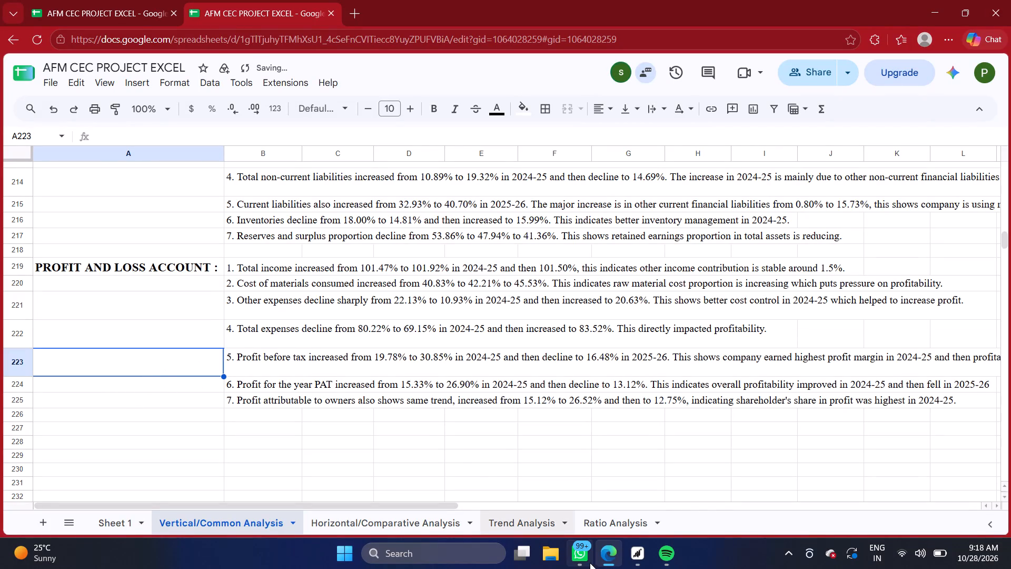
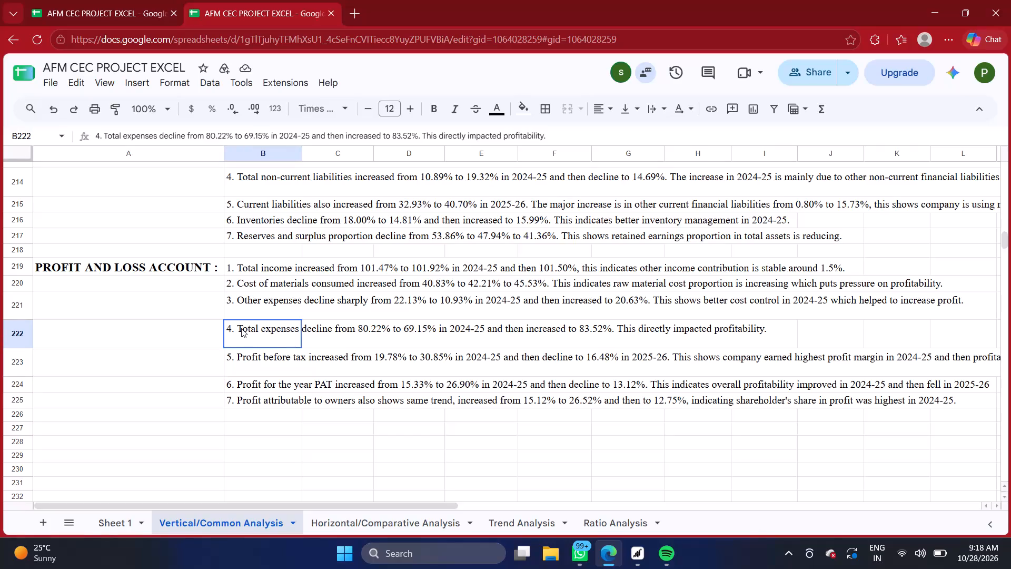
Replace Profit and Loss point 4 with the copied text on total expenses declining from 81.40% to 70.48% in 2024-25 and increasing to 84.77% in 2025-26.
triple_click(230, 327)
key("BackSpace")
type("4.")
key("space")
key("ctrl+v")
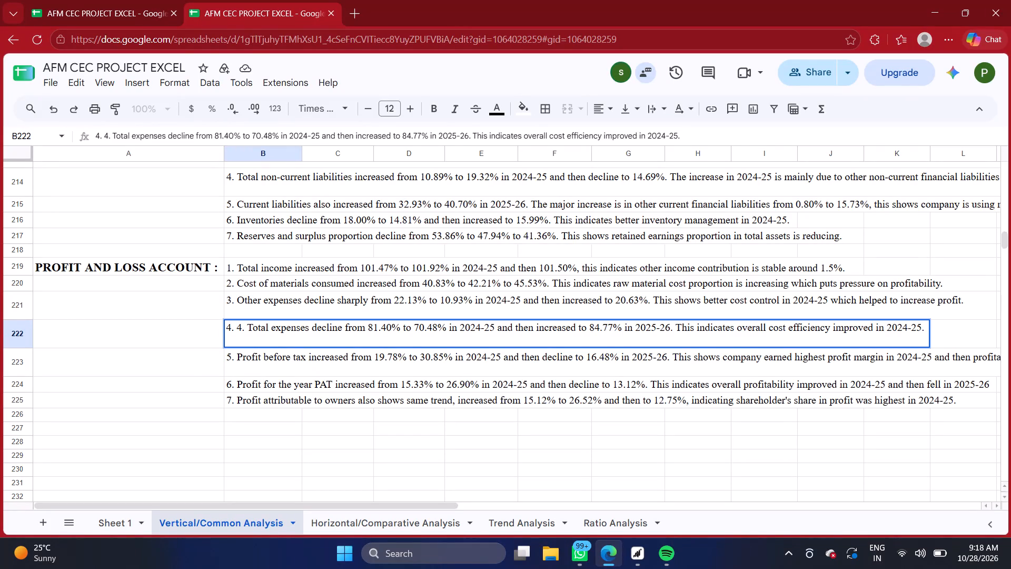
left_click_drag(190, 376, 236, 324)
Remove the duplicate "4." numbering at the start of the total expenses interpretation and commit the entry.
left_click(236, 324)
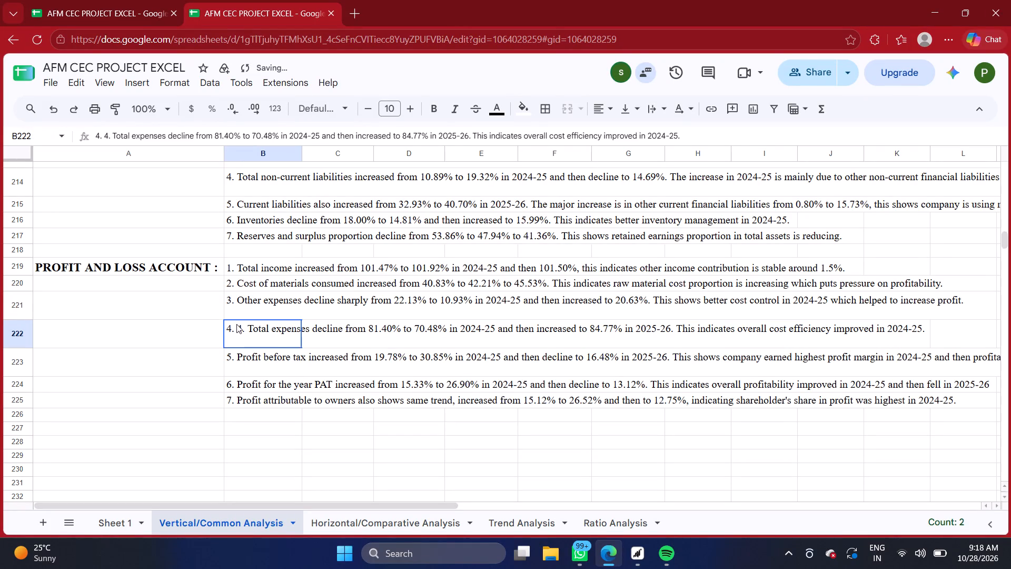
double_click(236, 324)
double_click(237, 328)
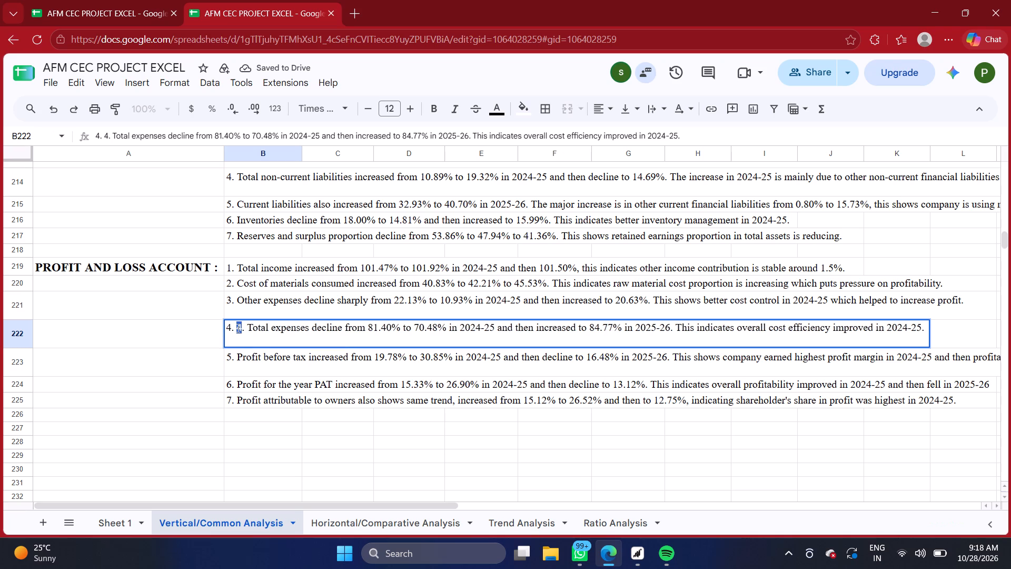
left_click(237, 327)
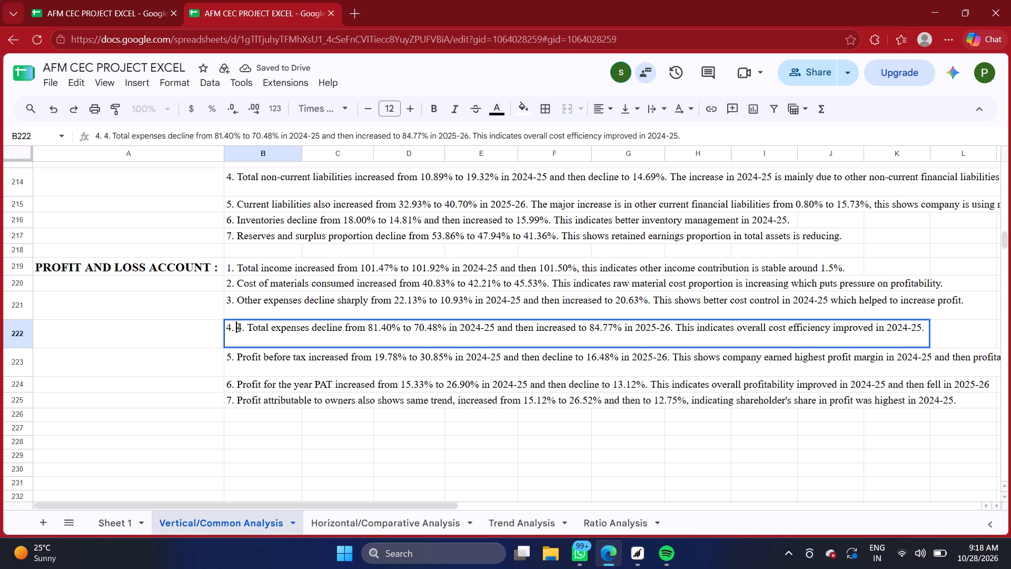
key("BackSpace")
key("BackSpace")
key("BackSpace")
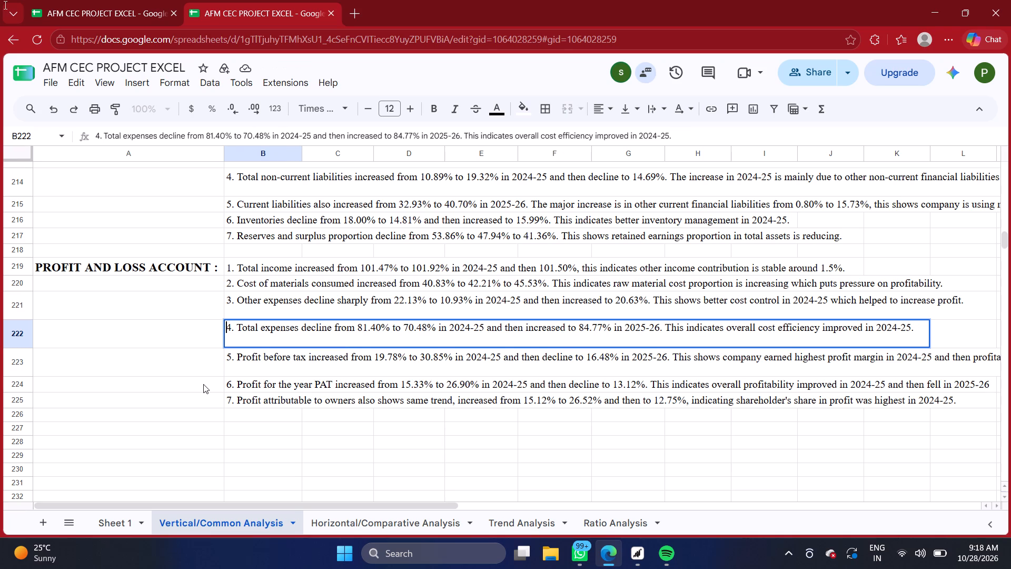
left_click(203, 385)
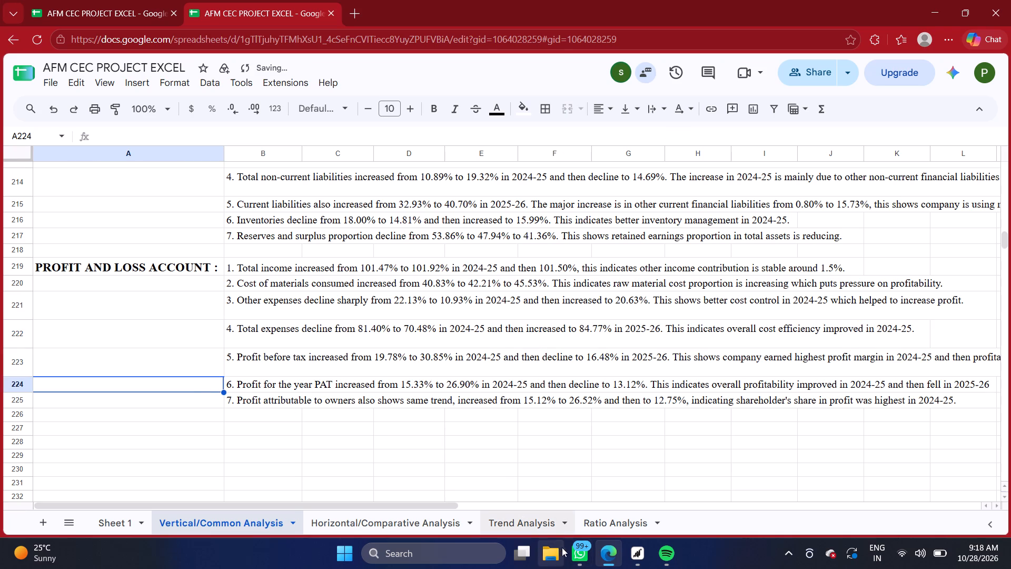
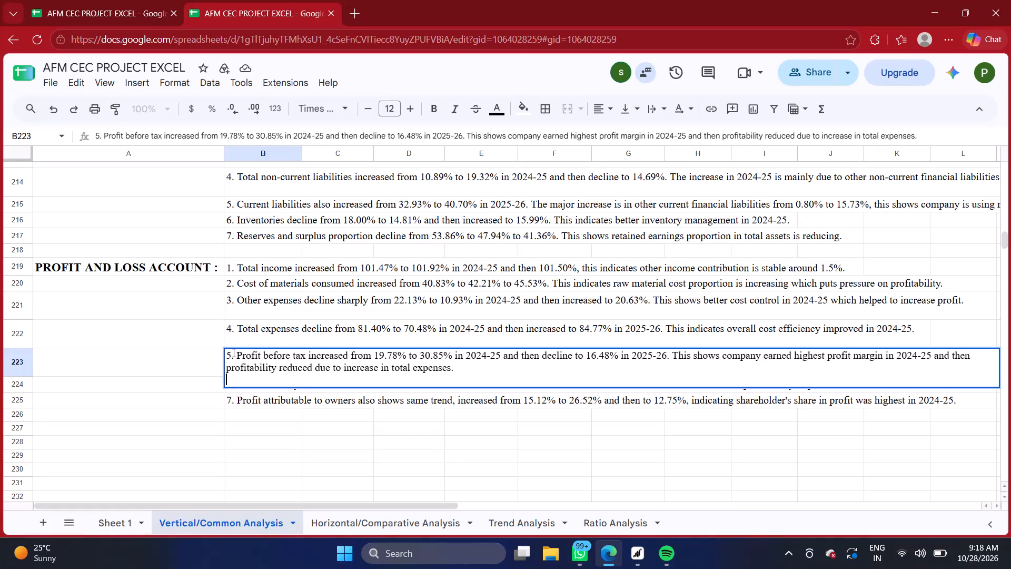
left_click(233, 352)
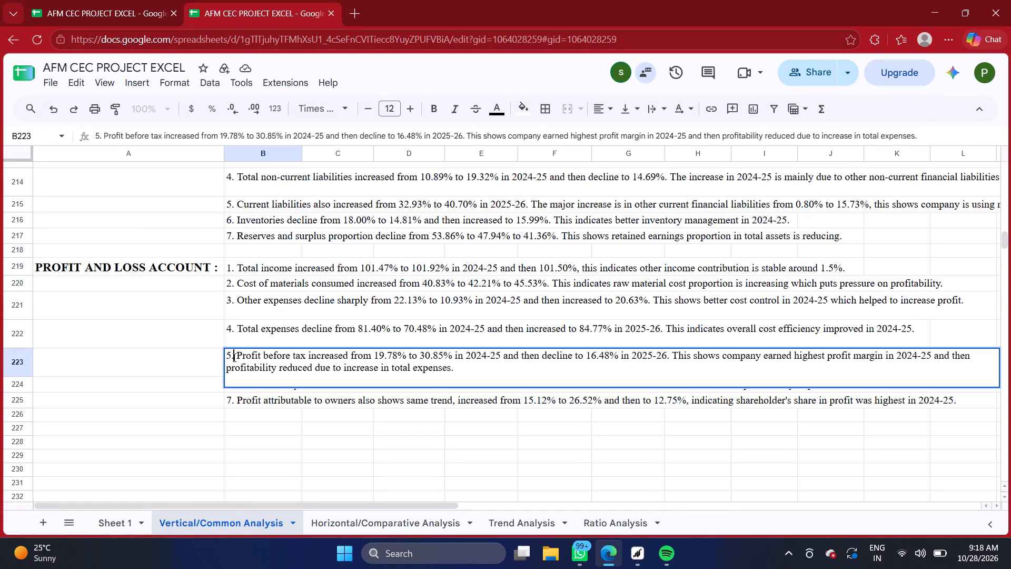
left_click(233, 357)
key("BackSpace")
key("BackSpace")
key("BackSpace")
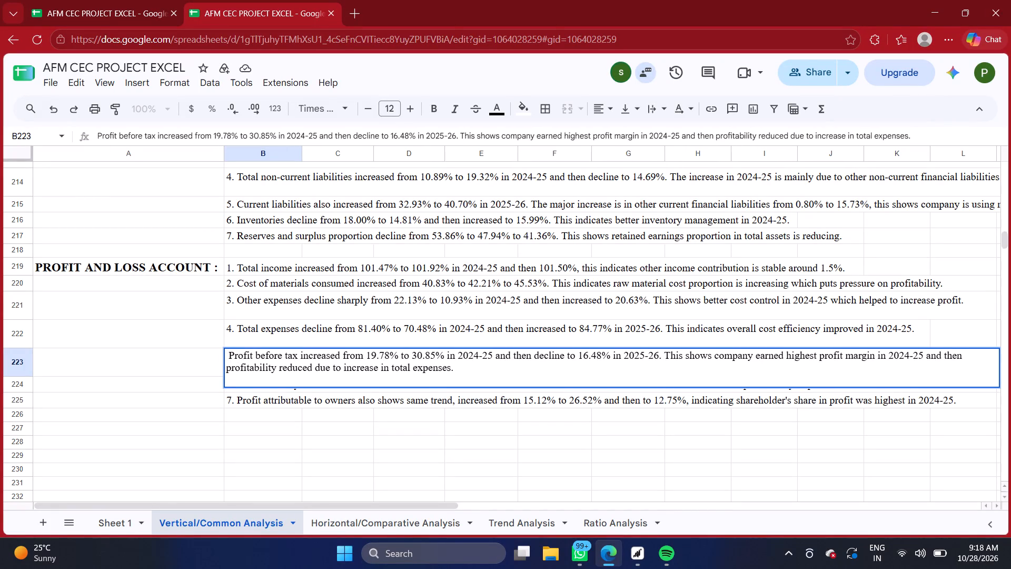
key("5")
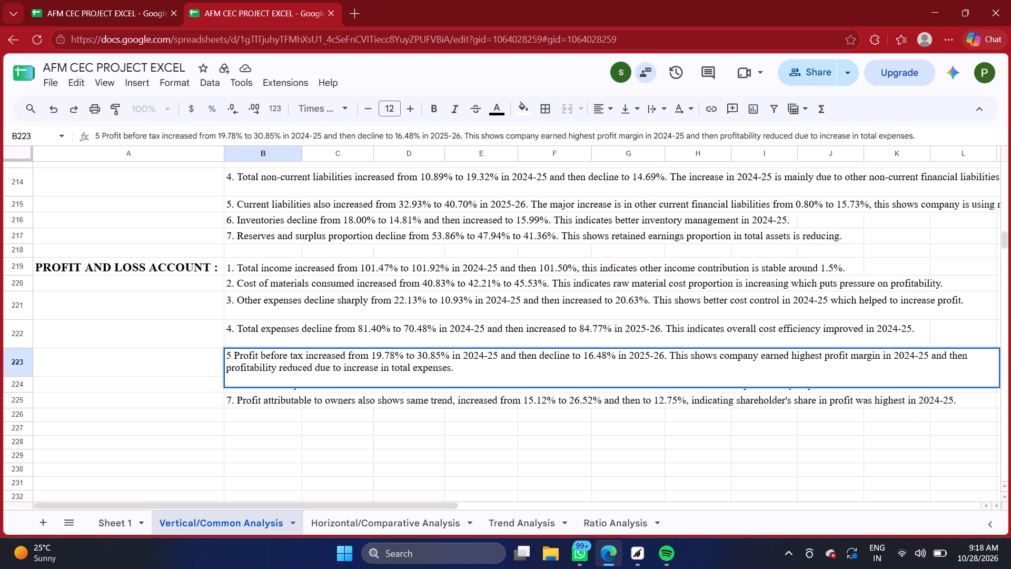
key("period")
Replace Profit and Loss point 5 with the copied text on profit before tax increasing from 20.07% to 31.44% in 2024-25 and declining to 16.73%.
triple_click(253, 364)
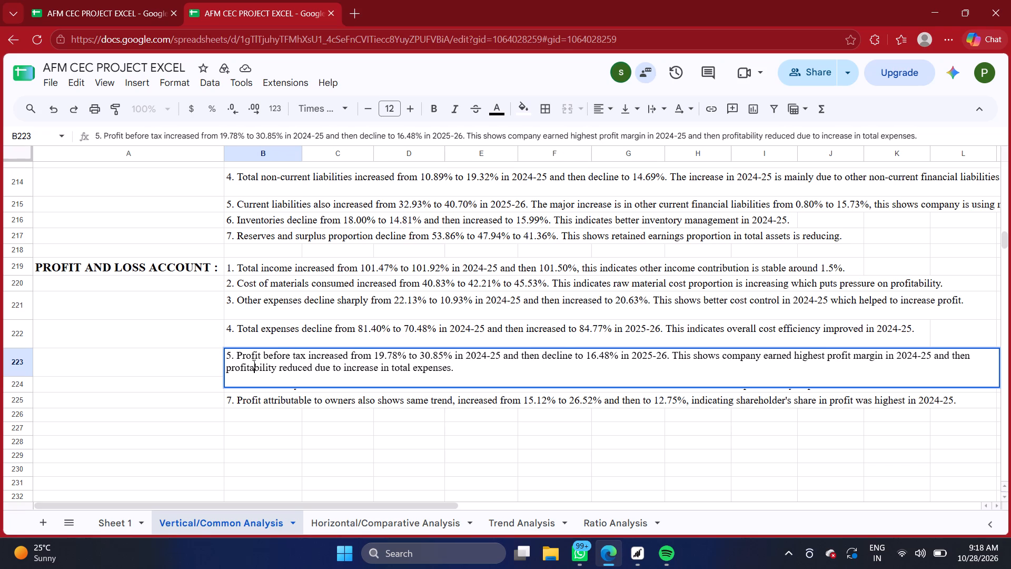
key("BackSpace")
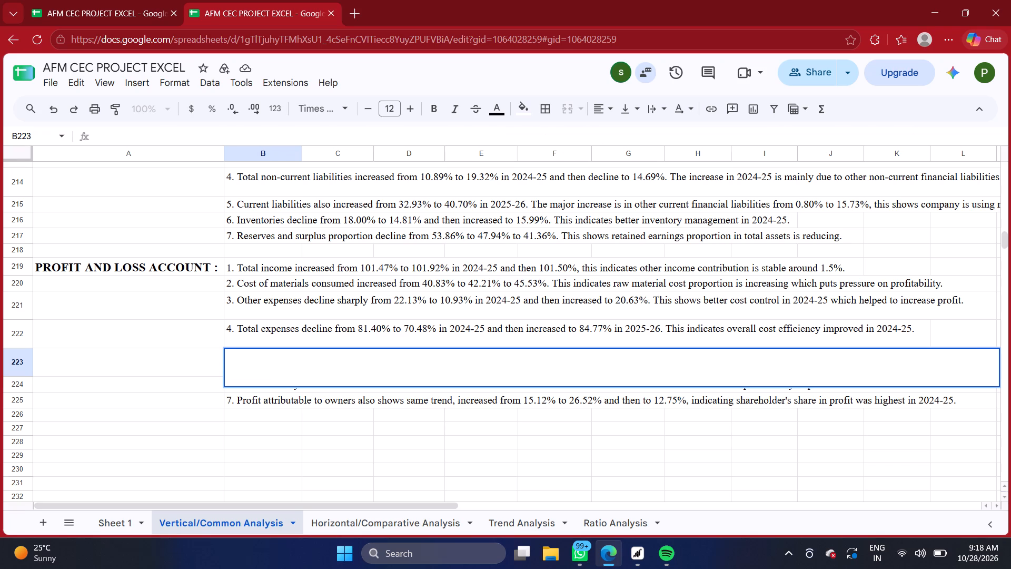
type("5.")
key("space")
key("ctrl+v")
left_click(121, 407)
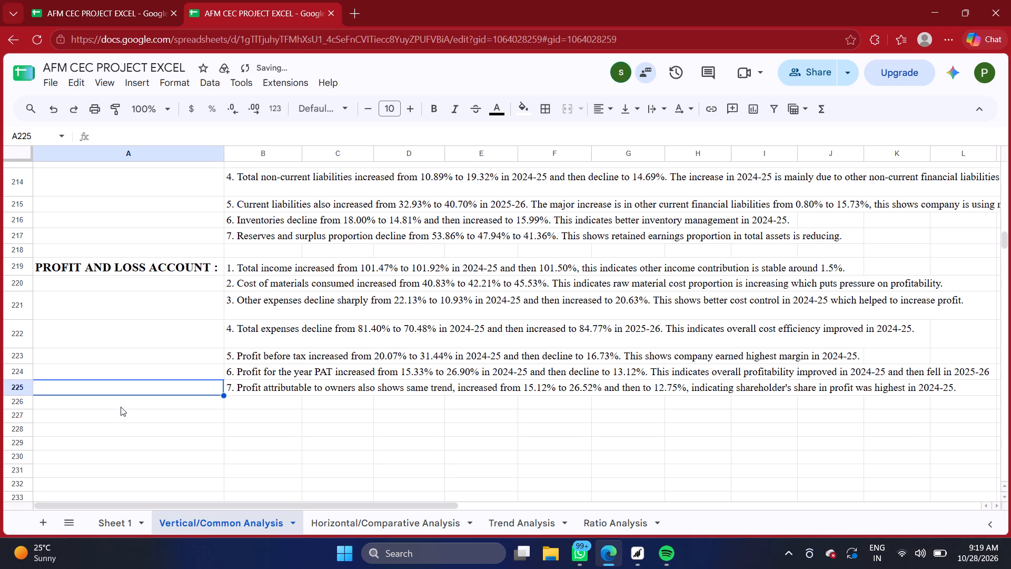
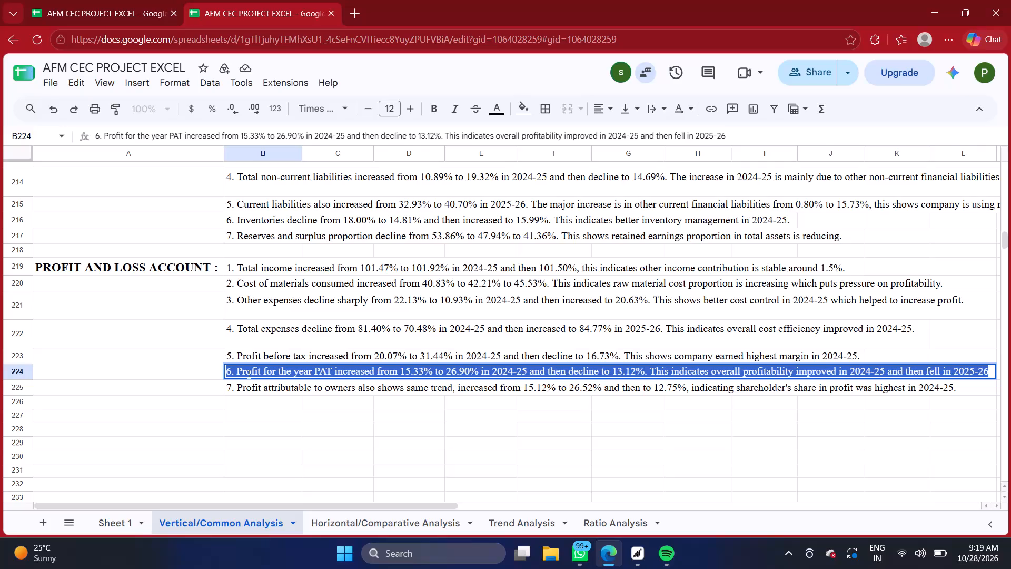
Replace Profit and Loss point 6 with the copied text on PAT increasing from 15.56% to 27.42% in 2024-25 and declining to 13.32%.
key("BackSpace")
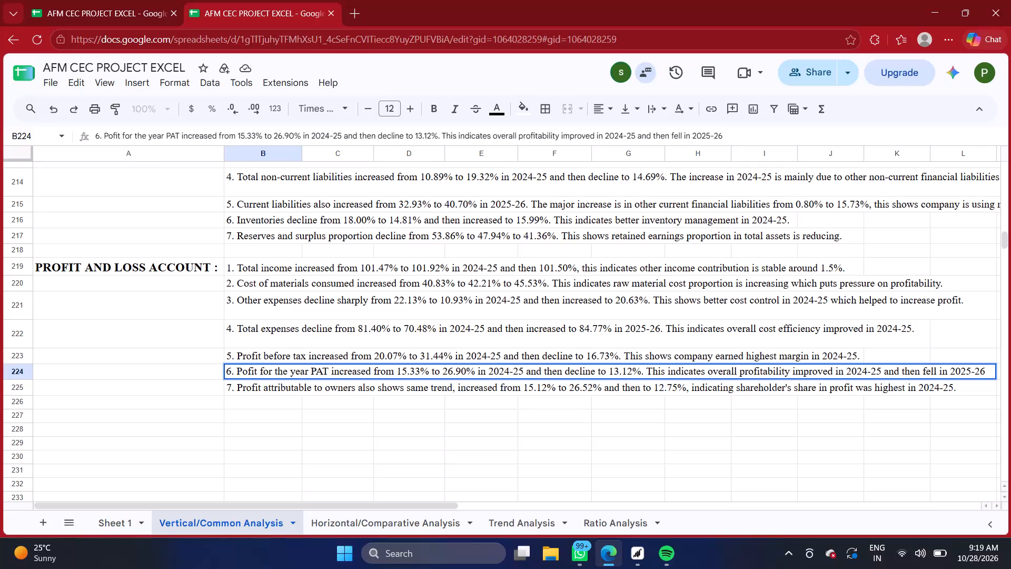
triple_click(247, 374)
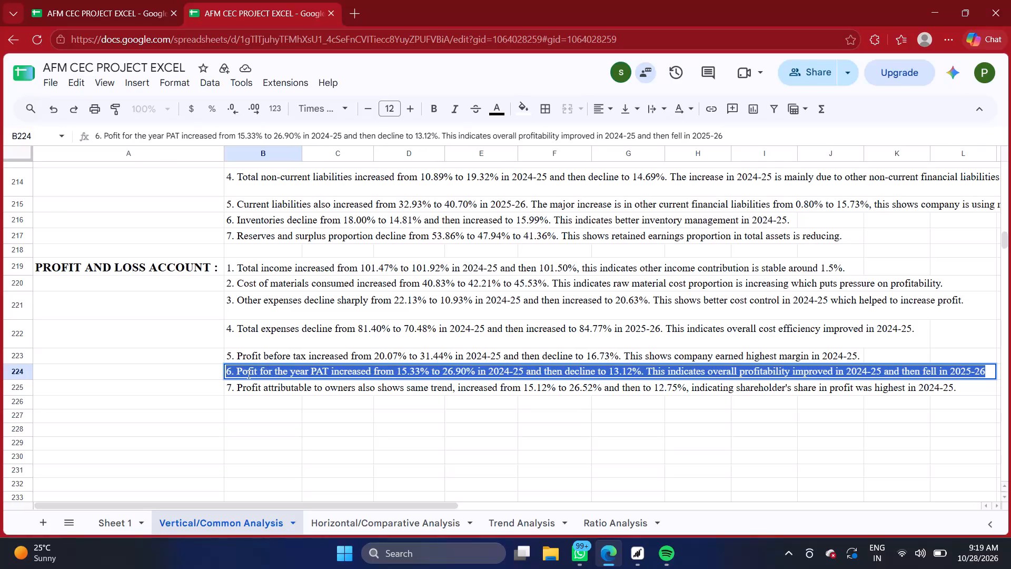
key("BackSpace")
key("6")
type(".")
key("space")
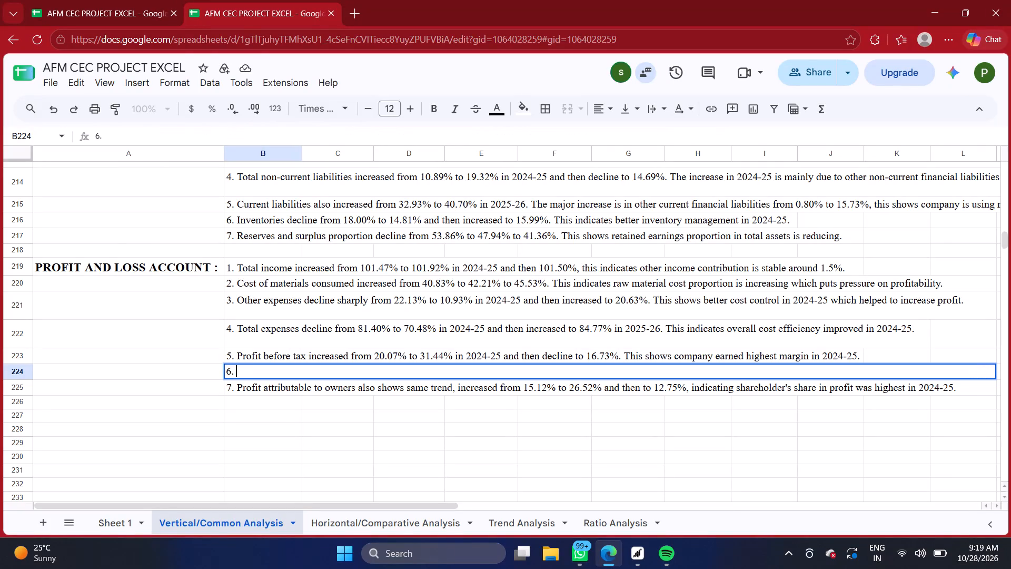
key("ctrl+v")
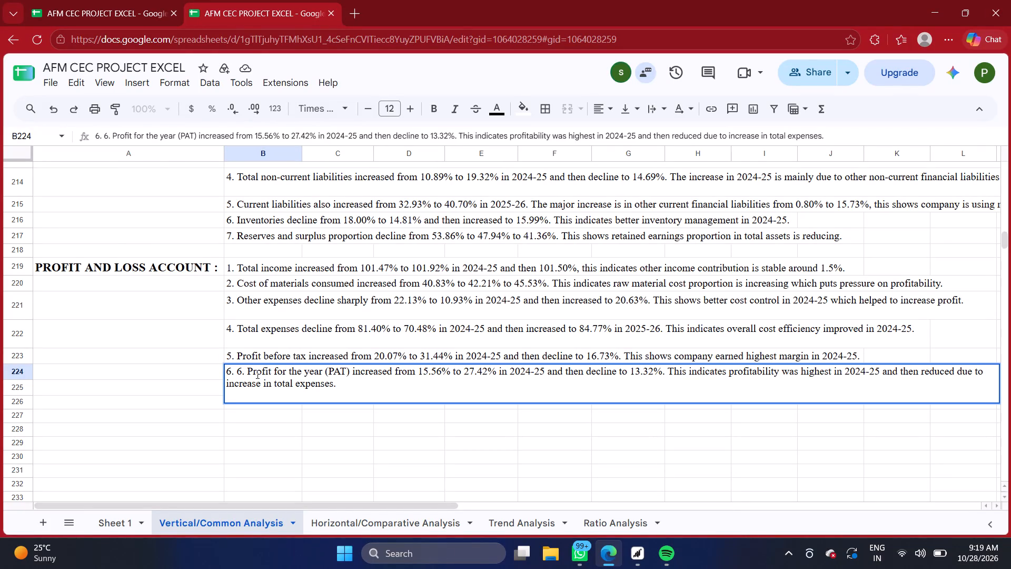
left_click(173, 426)
Delete the text of Profit and Loss point 7 on profit attributable to owners in cell B225.
double_click(290, 394)
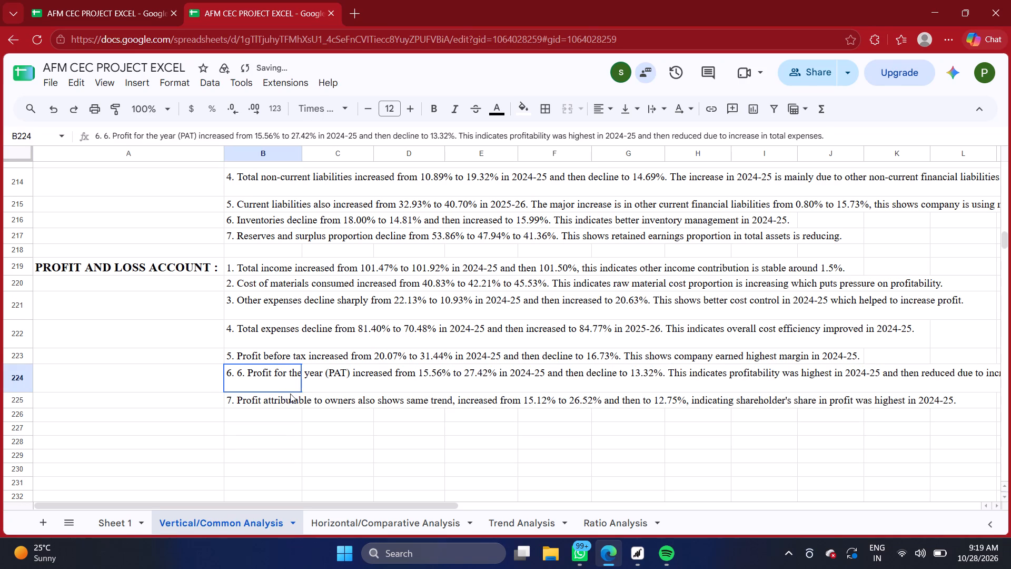
left_click(229, 444)
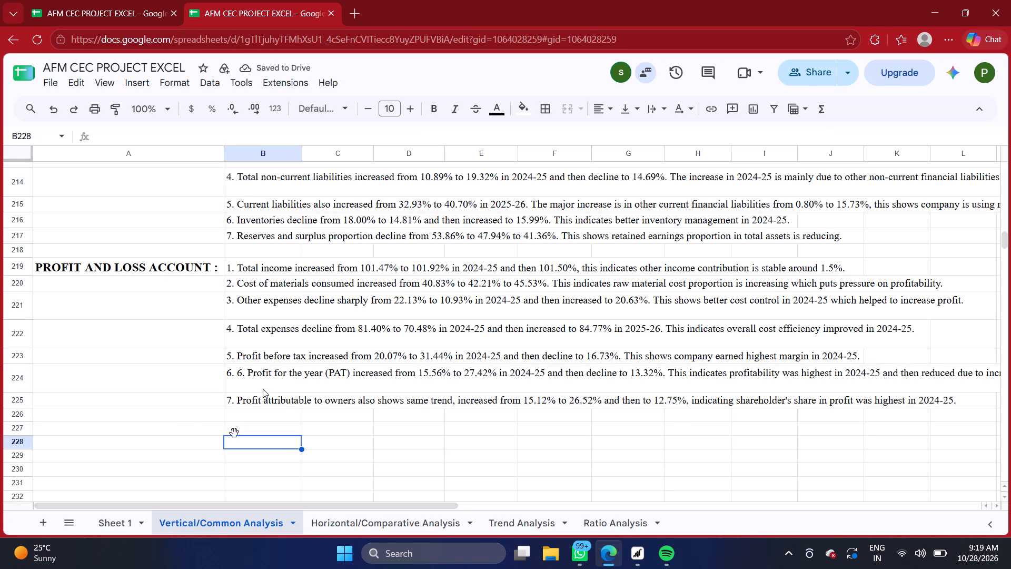
triple_click(253, 400)
key("BackSpace")
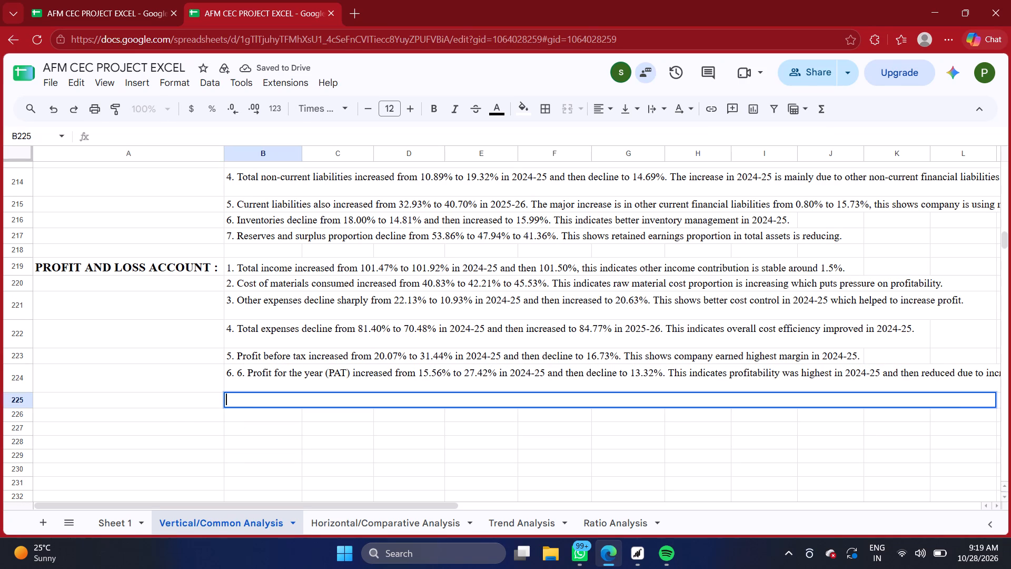
left_click_drag(174, 422, 244, 375)
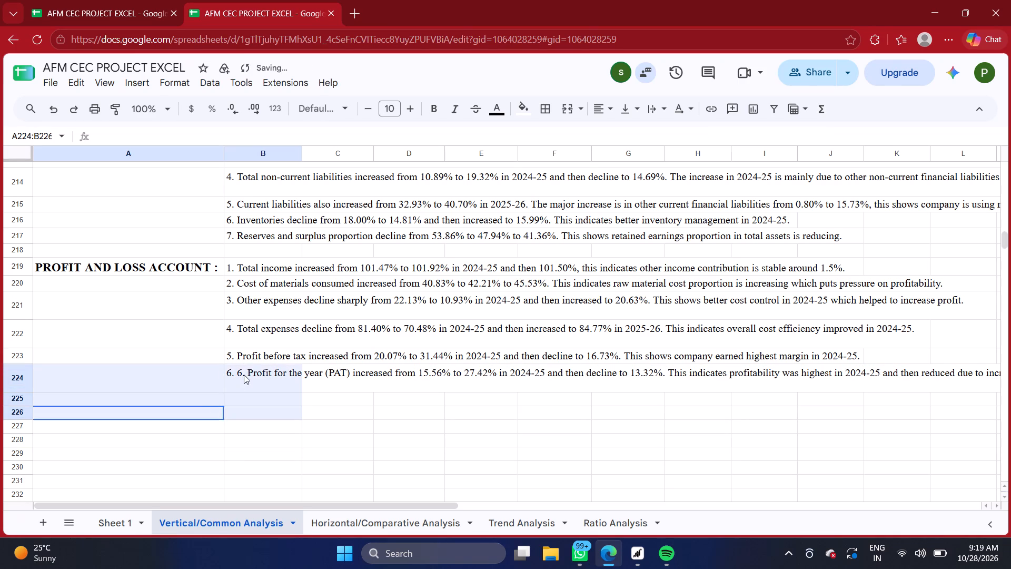
Remove the duplicate "6." numbering at the start of Profit and Loss point 6 in cell B224.
left_click_drag(244, 375, 234, 373)
left_click(234, 373)
triple_click(234, 373)
double_click(234, 373)
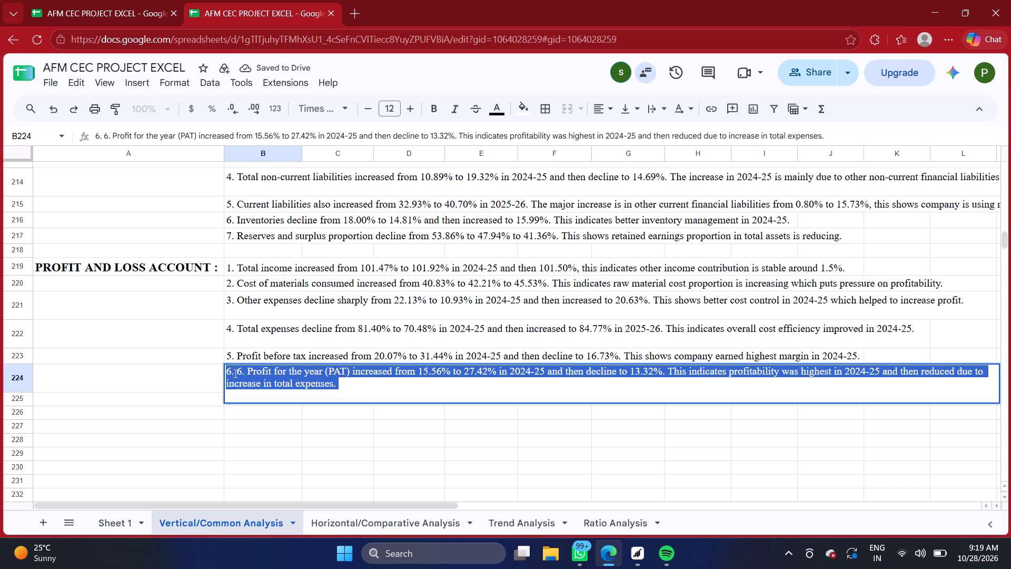
double_click(234, 373)
double_click(234, 373)
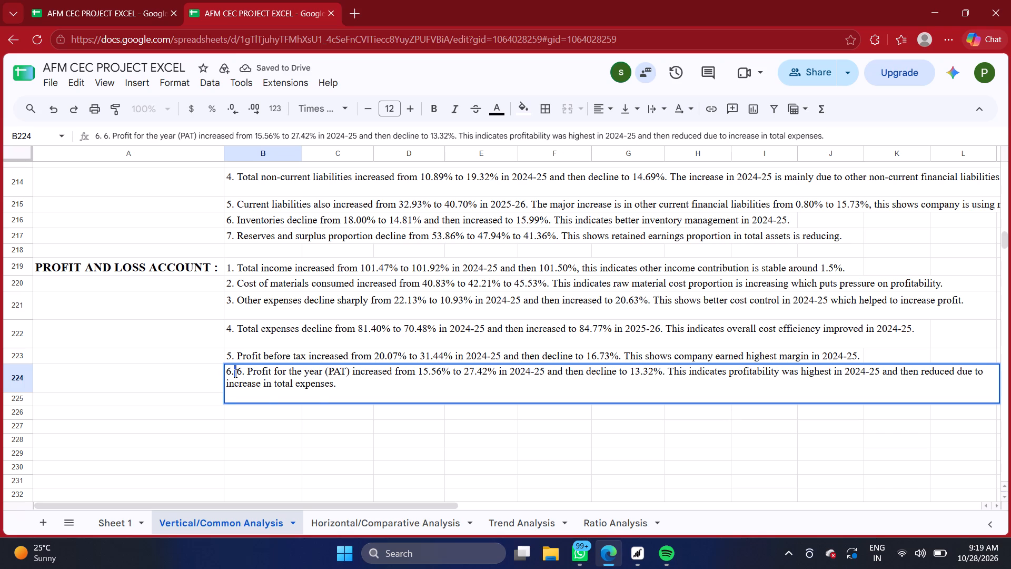
key("BackSpace")
key("BackSpace")
key("BackSpace")
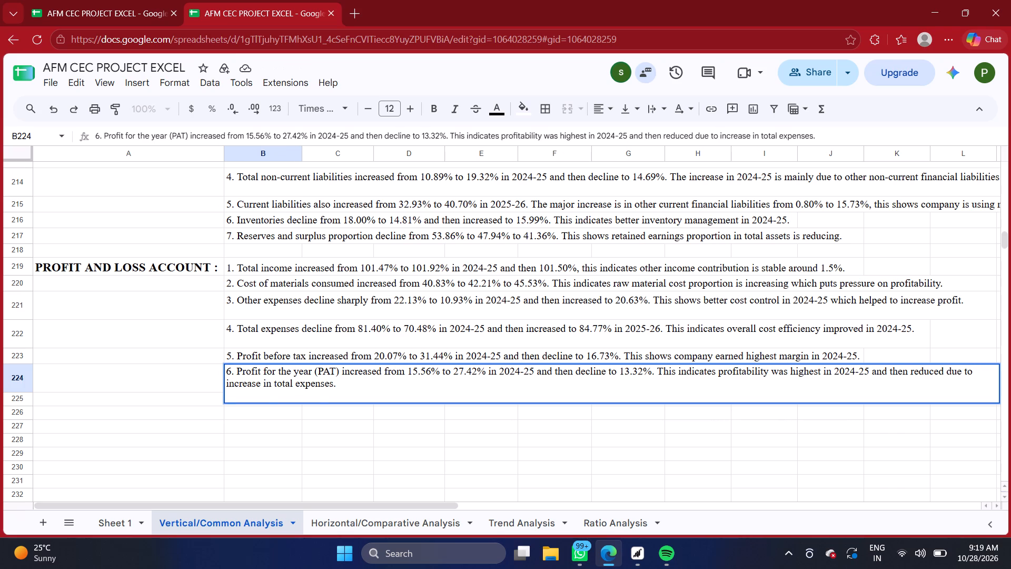
left_click(197, 387)
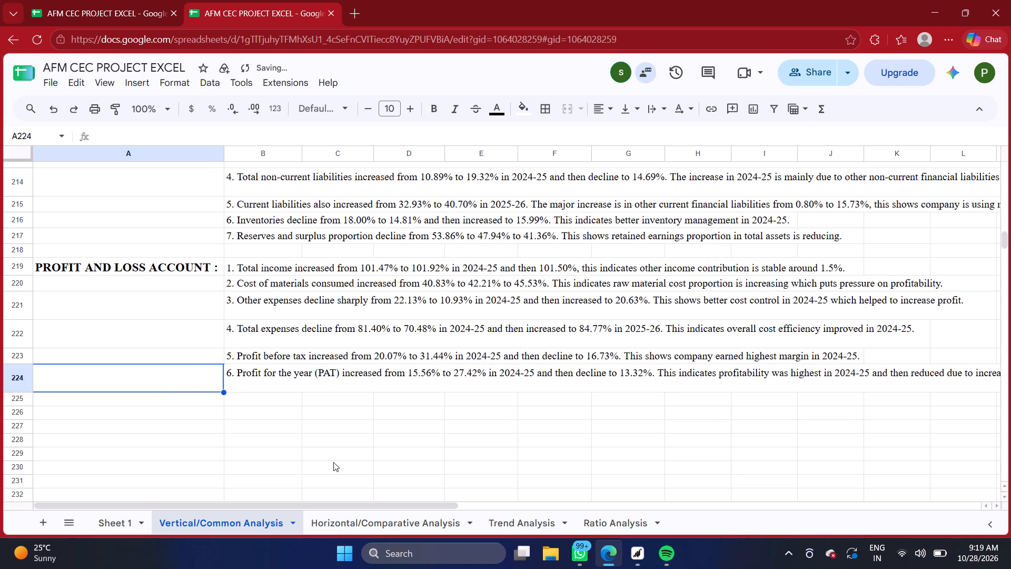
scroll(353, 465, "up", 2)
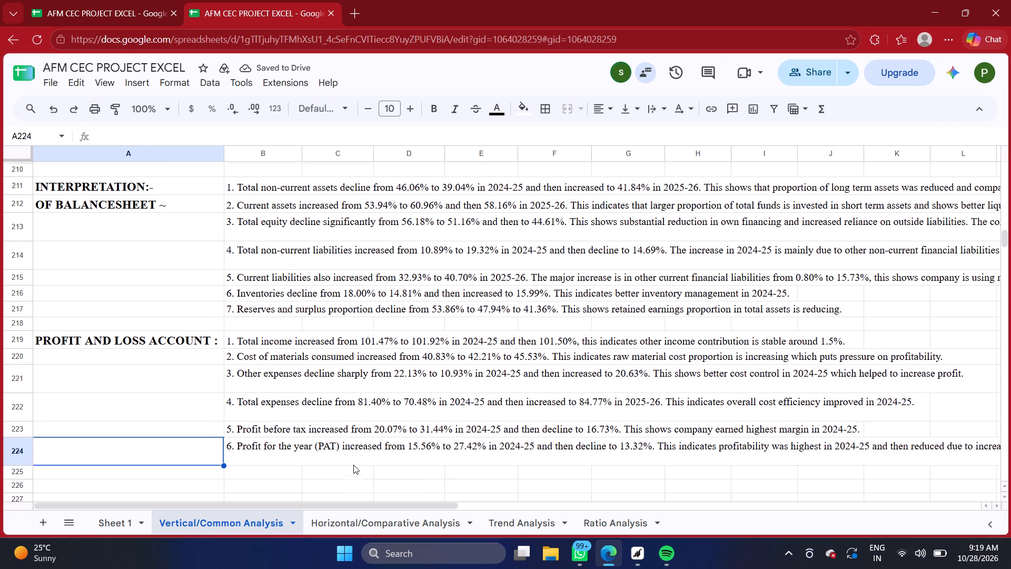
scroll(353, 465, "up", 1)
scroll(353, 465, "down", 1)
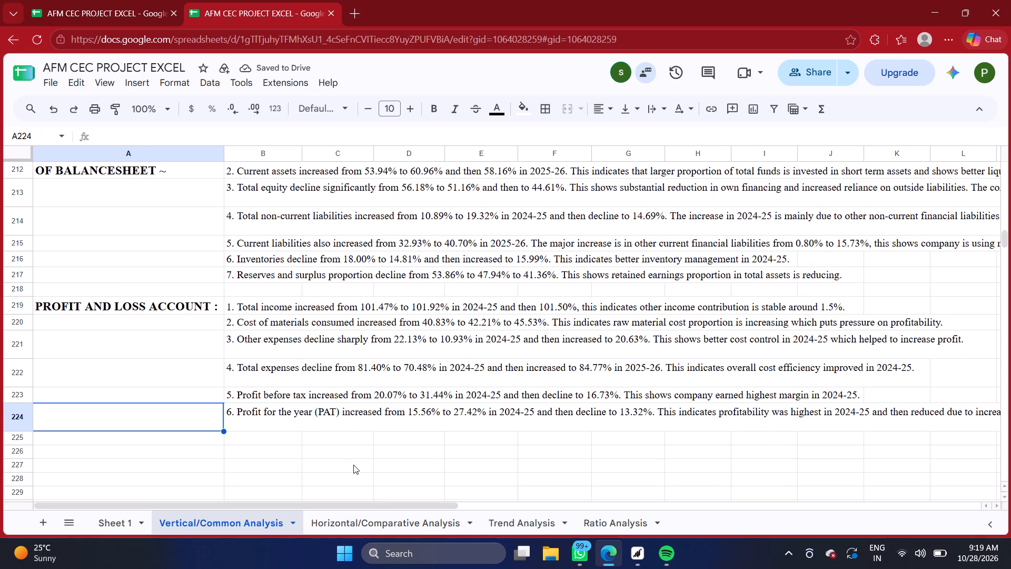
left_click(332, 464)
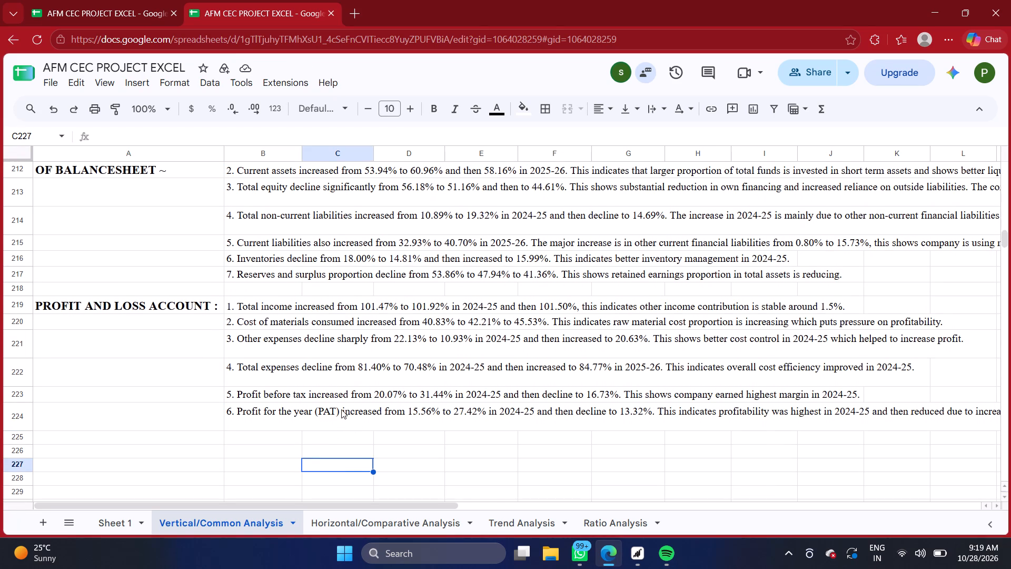
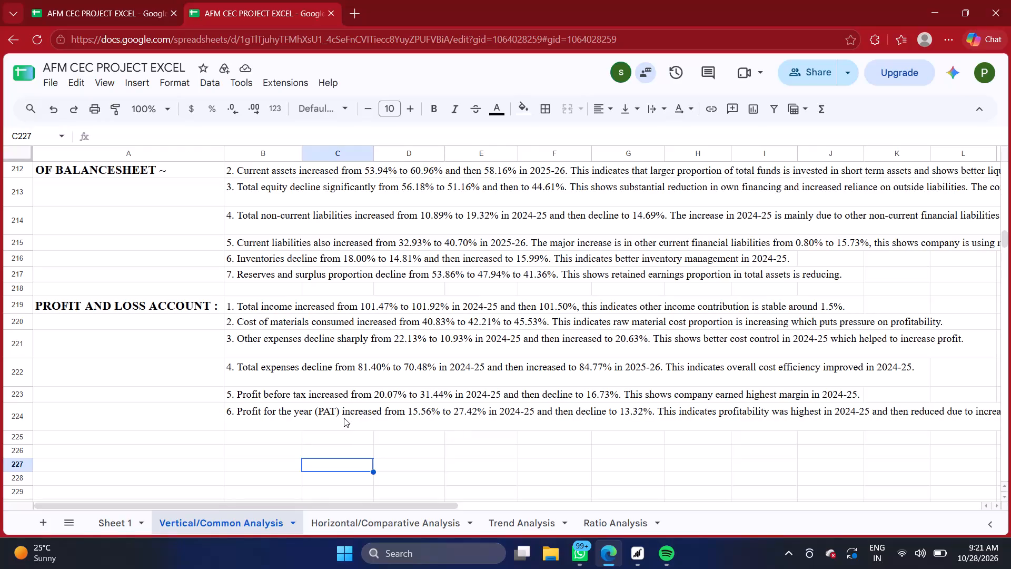
Remove the parentheses around PAT in Profit and Loss interpretation point 6 in cell B224.
left_click(339, 409)
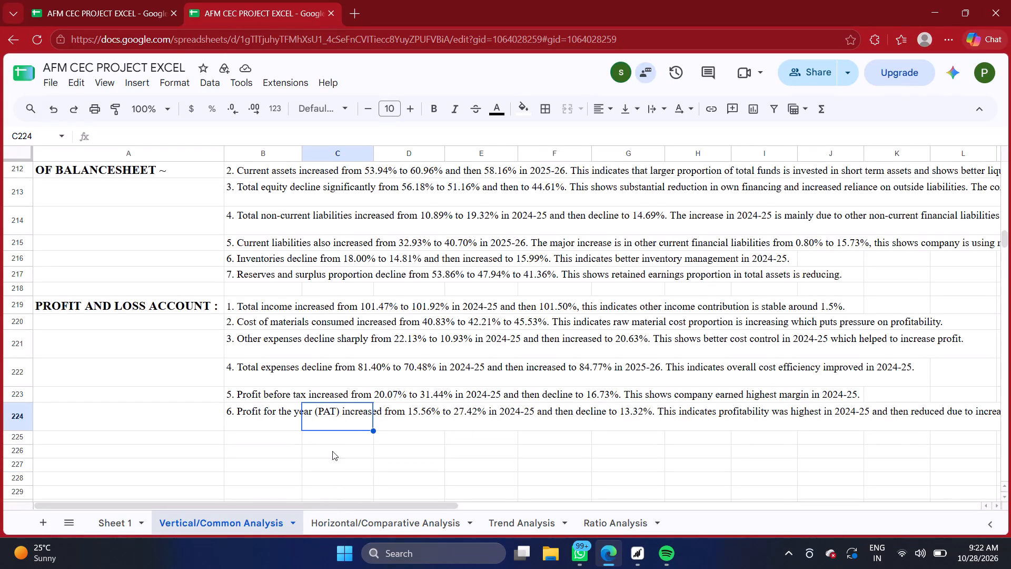
double_click(257, 410)
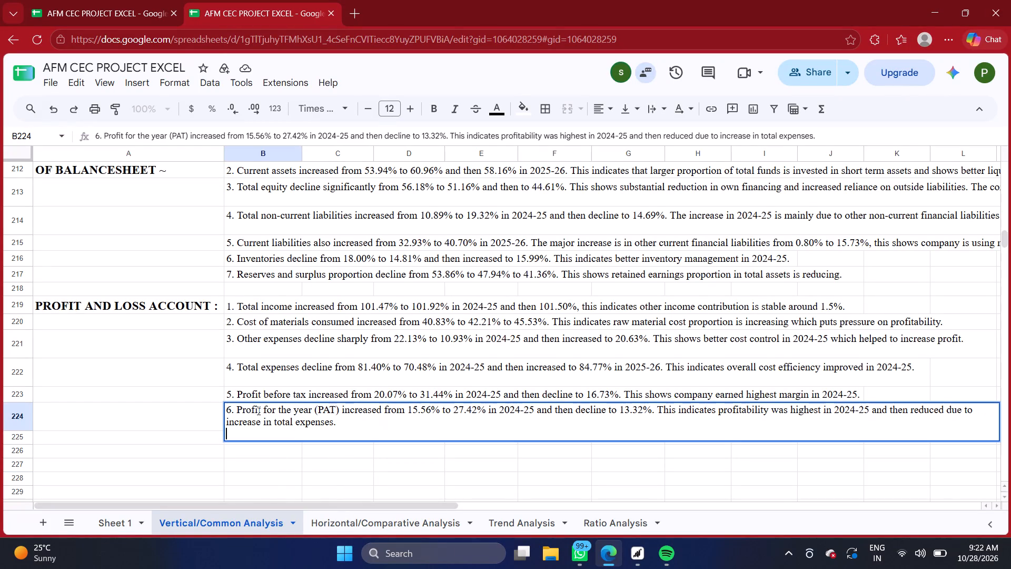
left_click(341, 413)
key("BackSpace")
key("BackSpace")
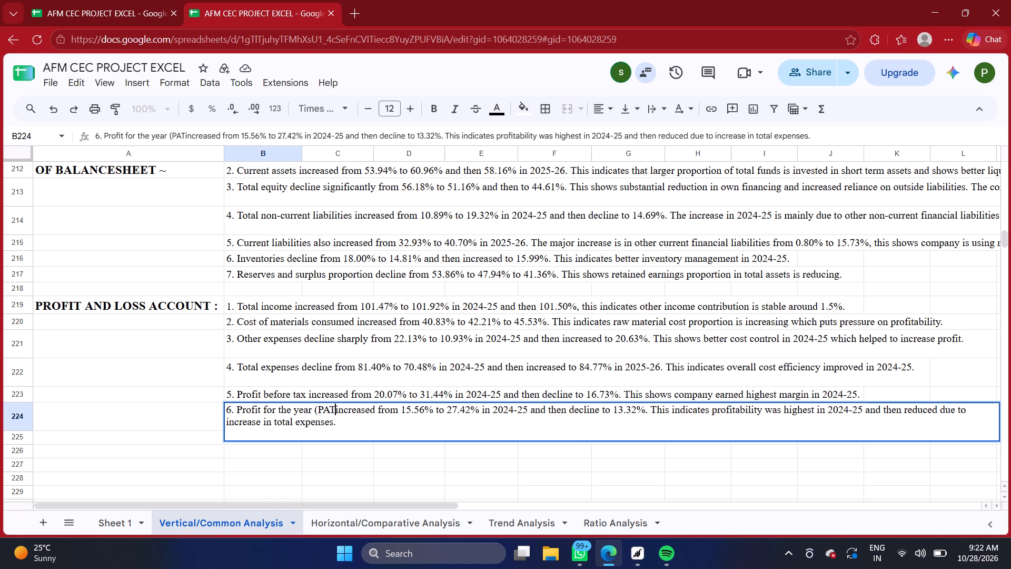
key("space")
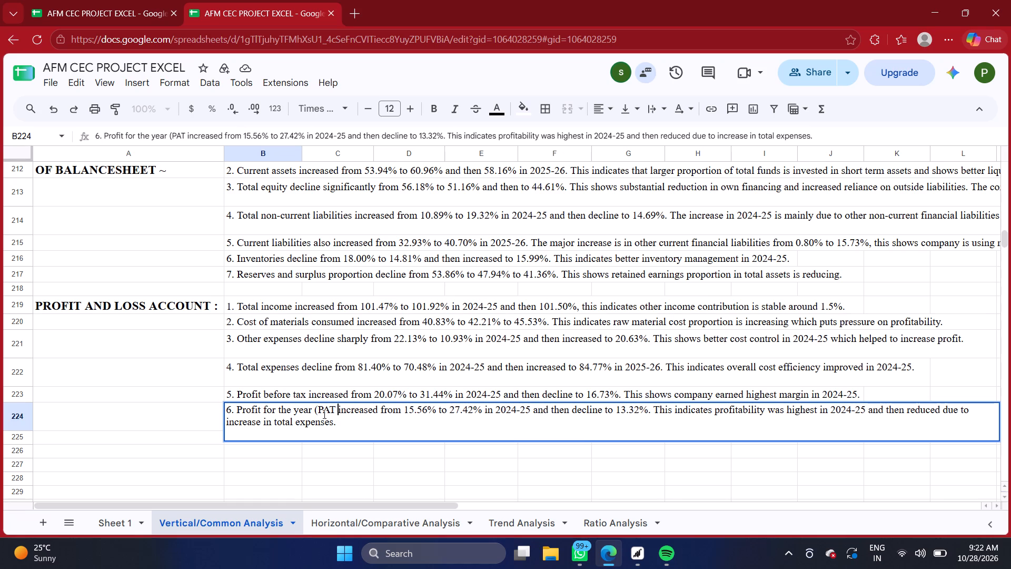
left_click(319, 413)
key("BackSpace")
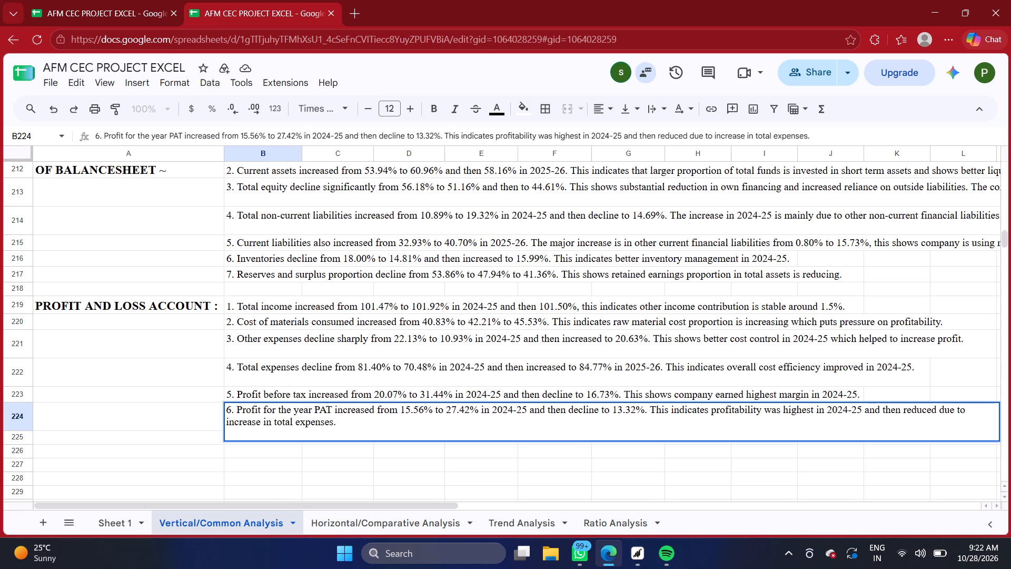
left_click(334, 469)
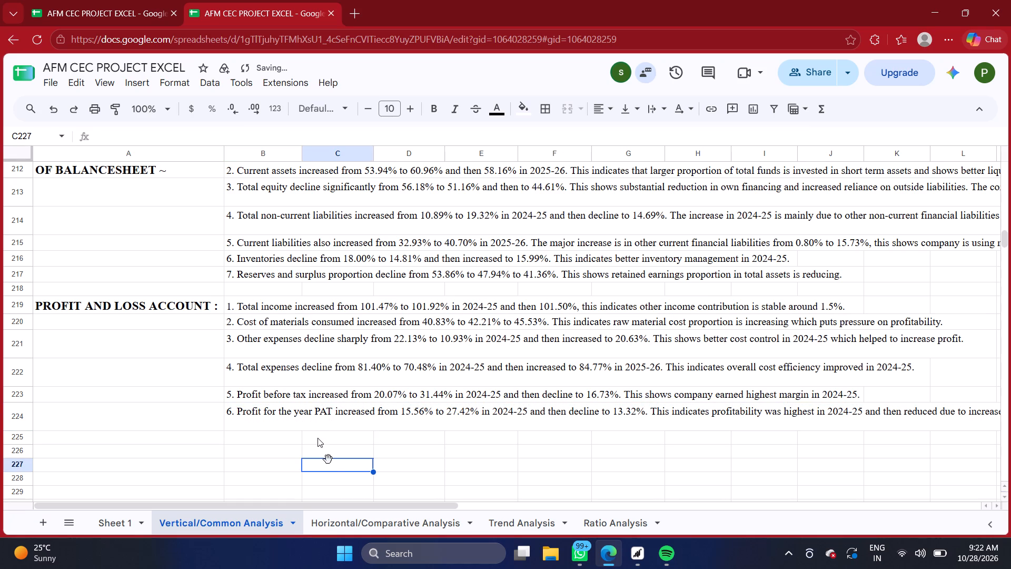
Review the written interpretations against the % Analysis figures in the Consolidated Statement of Profit and Loss.
scroll(319, 442, "up", 1)
scroll(319, 442, "down", 1)
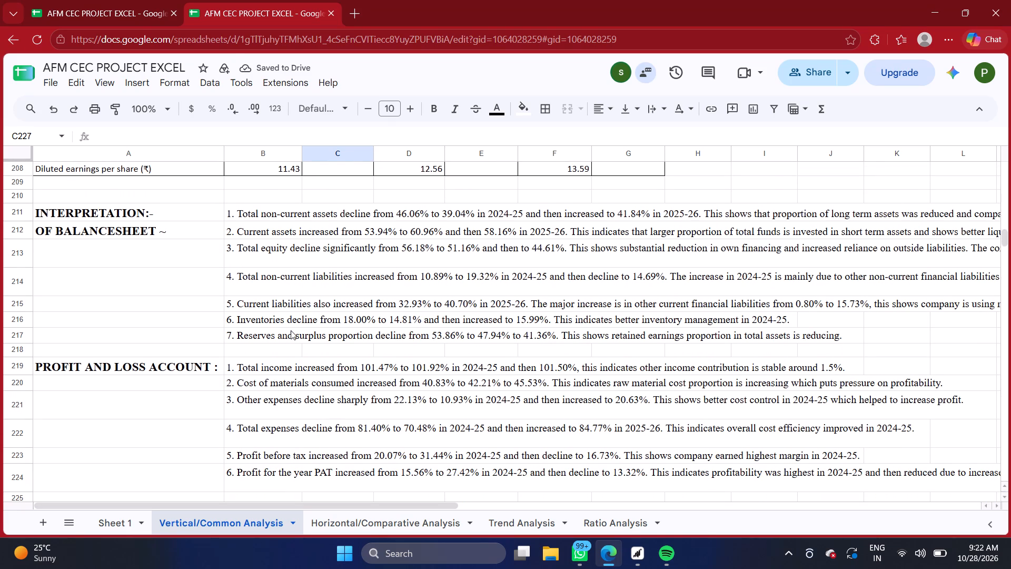
scroll(291, 330, "down", 1)
scroll(291, 330, "up", 1)
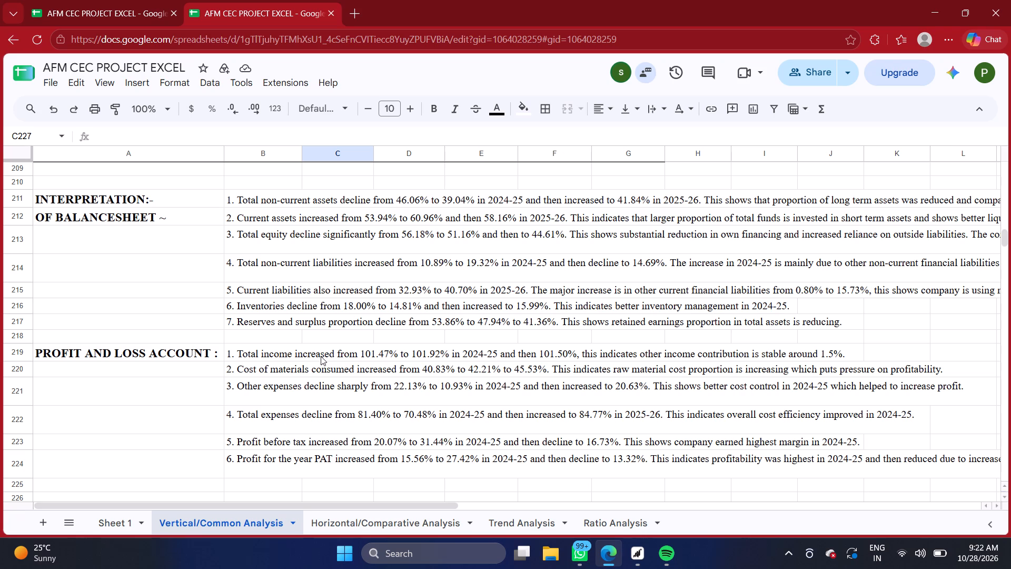
scroll(321, 356, "up", 1)
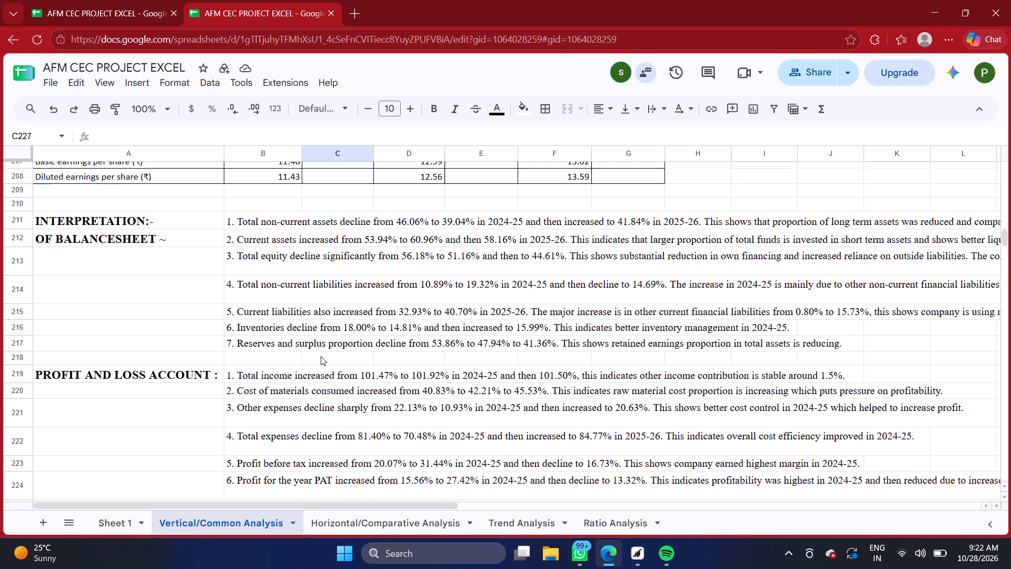
scroll(321, 356, "up", 4)
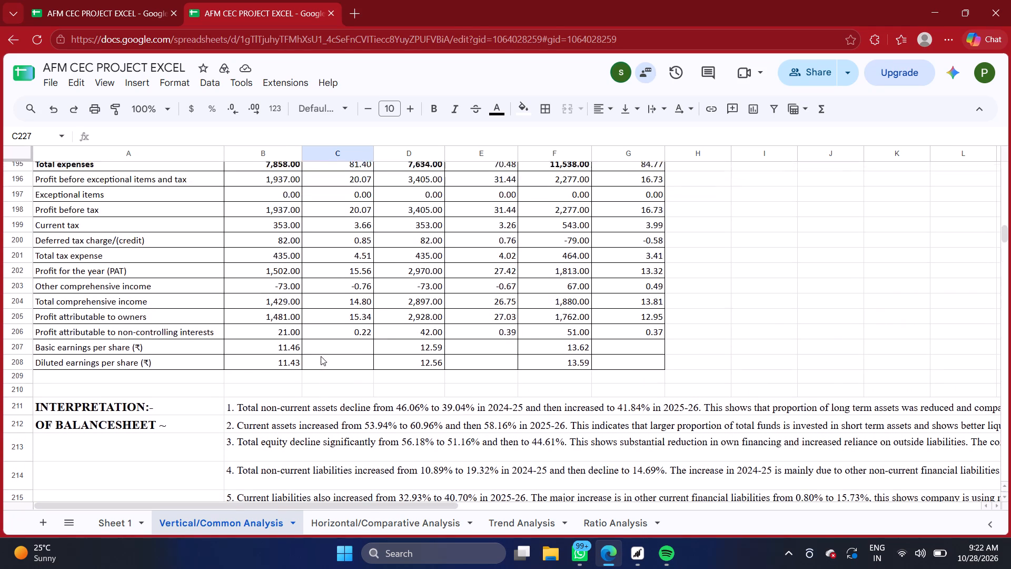
scroll(321, 356, "up", 1)
scroll(321, 356, "down", 1)
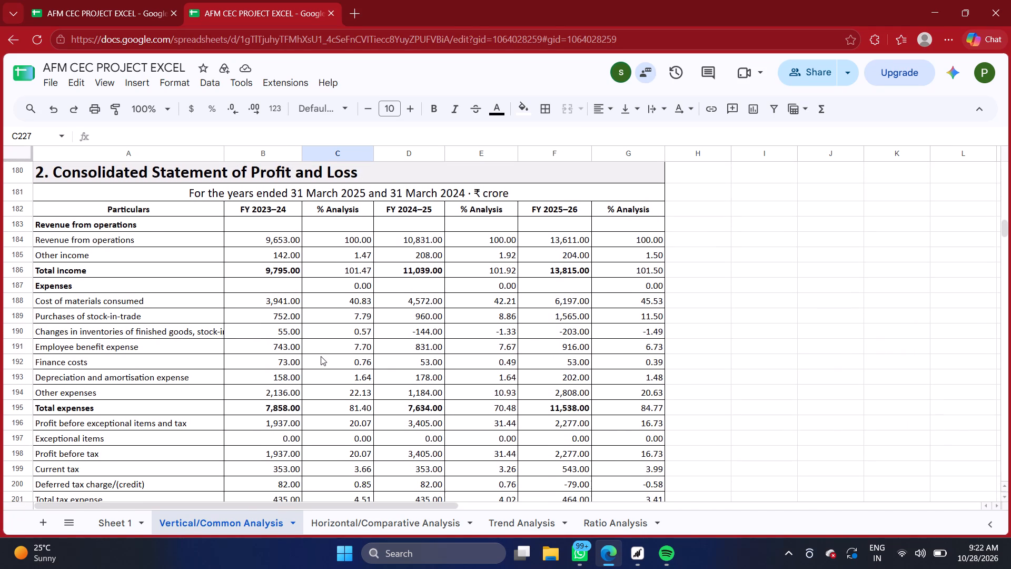
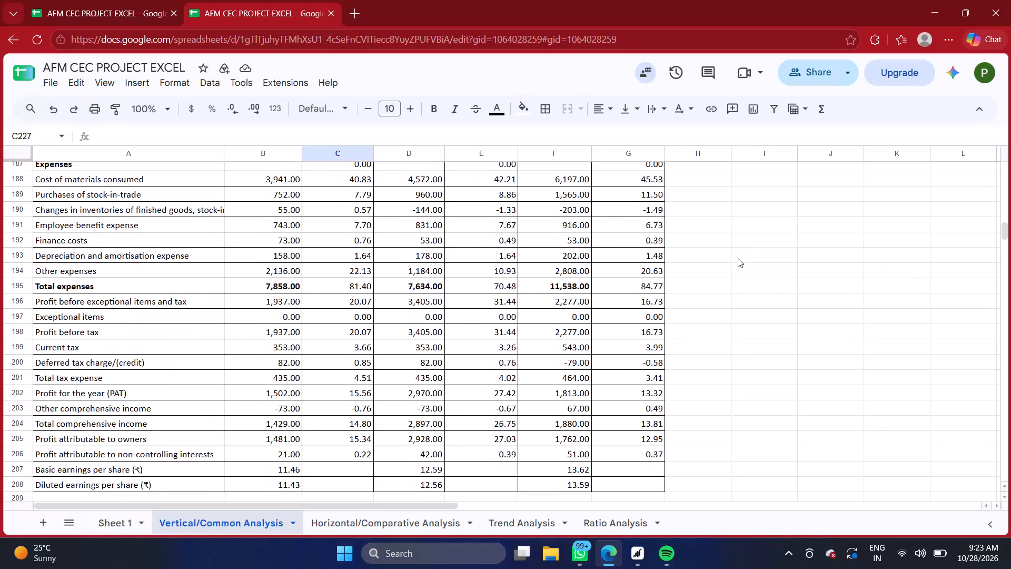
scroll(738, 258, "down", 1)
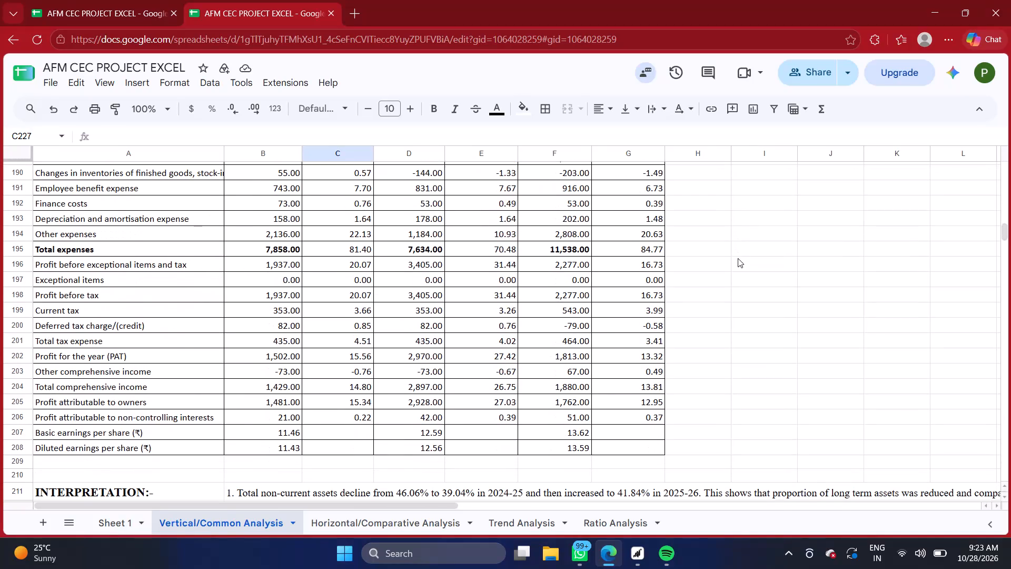
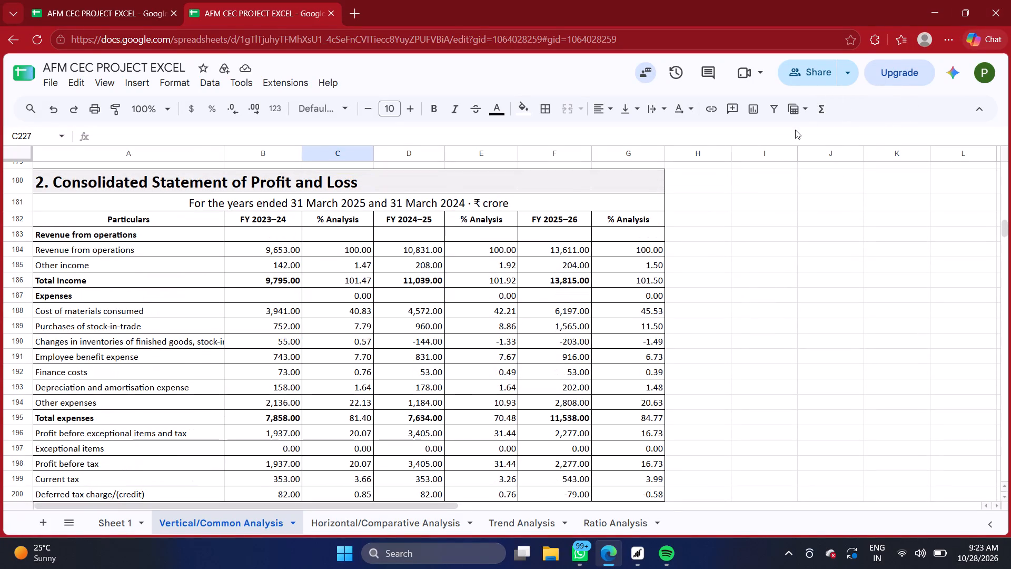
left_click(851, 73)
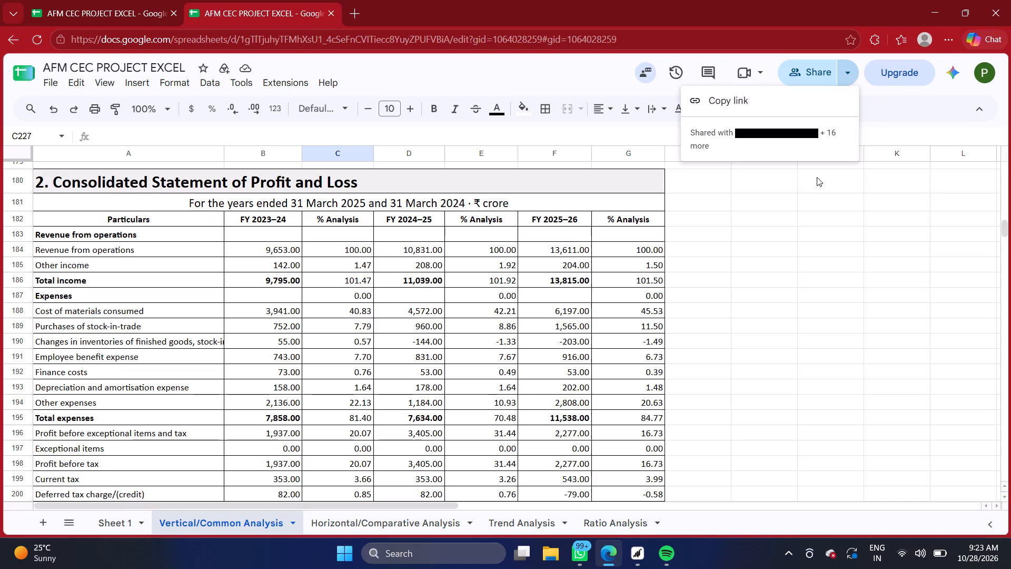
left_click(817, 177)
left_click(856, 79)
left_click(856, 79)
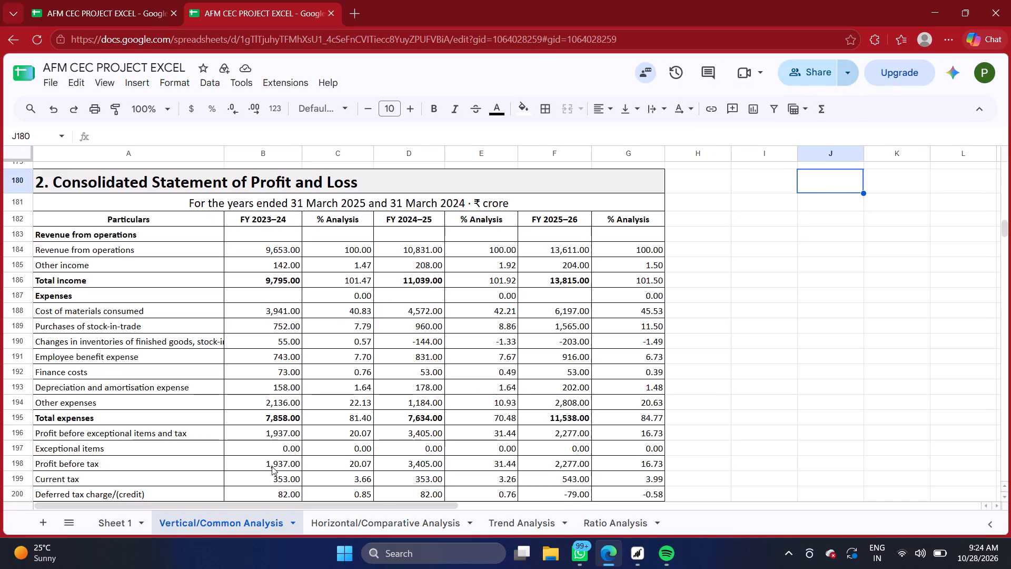
Look through the Horizontal/Comparative Analysis and Trend Analysis sheets, examining Britannia's trend tables and interpretations down to Marico's report.
left_click(112, 523)
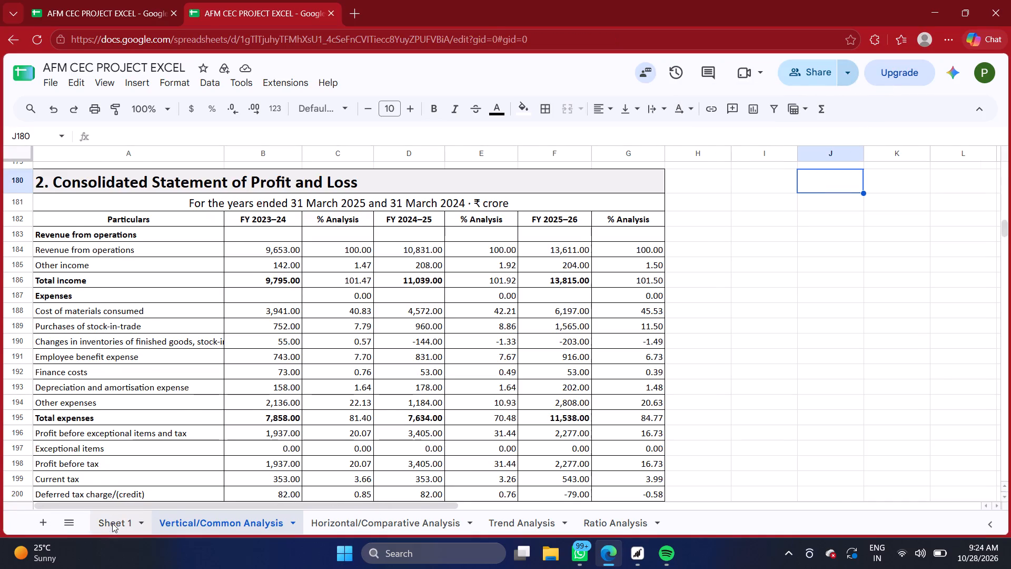
left_click(355, 515)
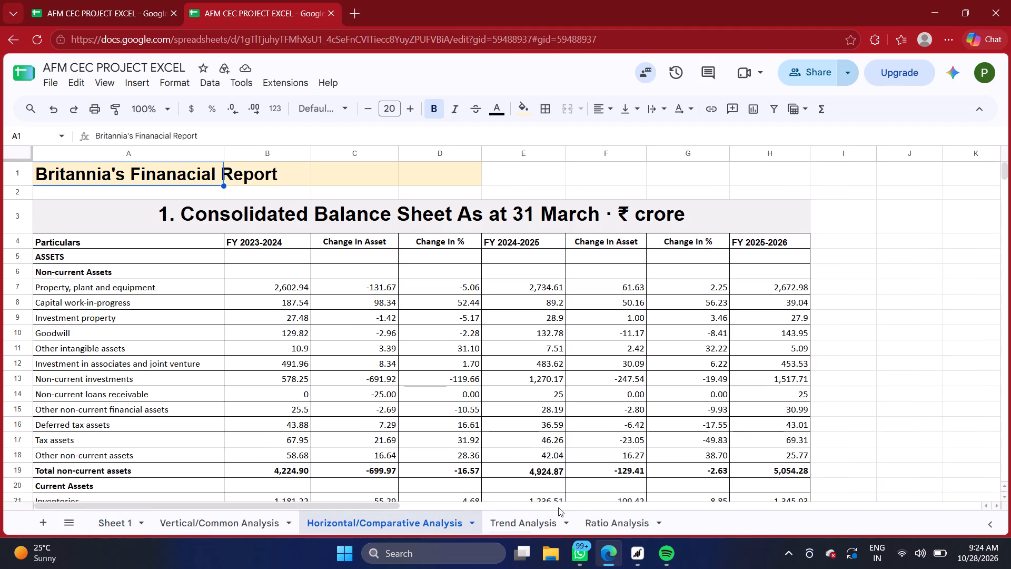
left_click(544, 521)
scroll(526, 408, "up", 1)
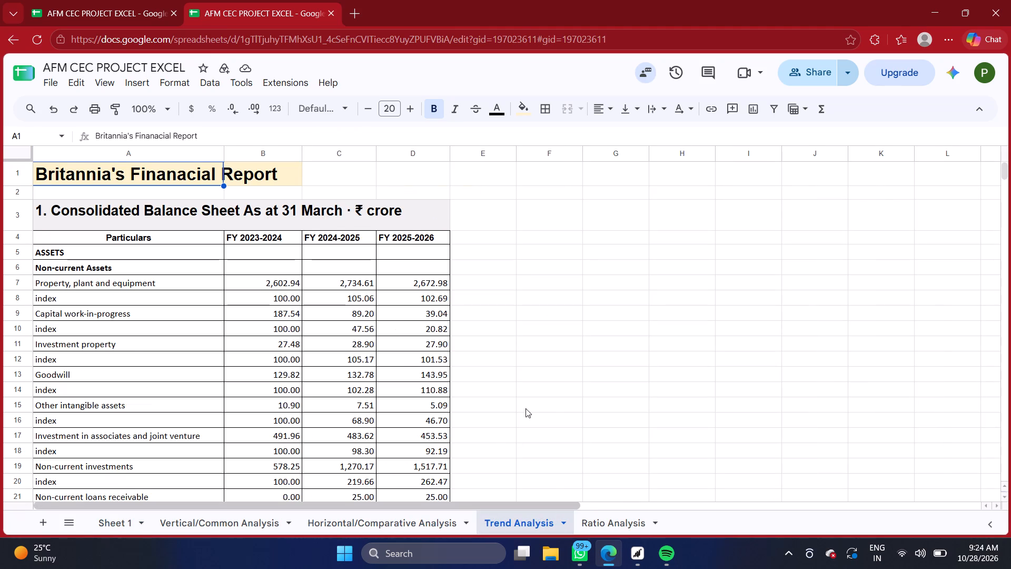
scroll(526, 408, "up", 1)
scroll(526, 408, "down", 6)
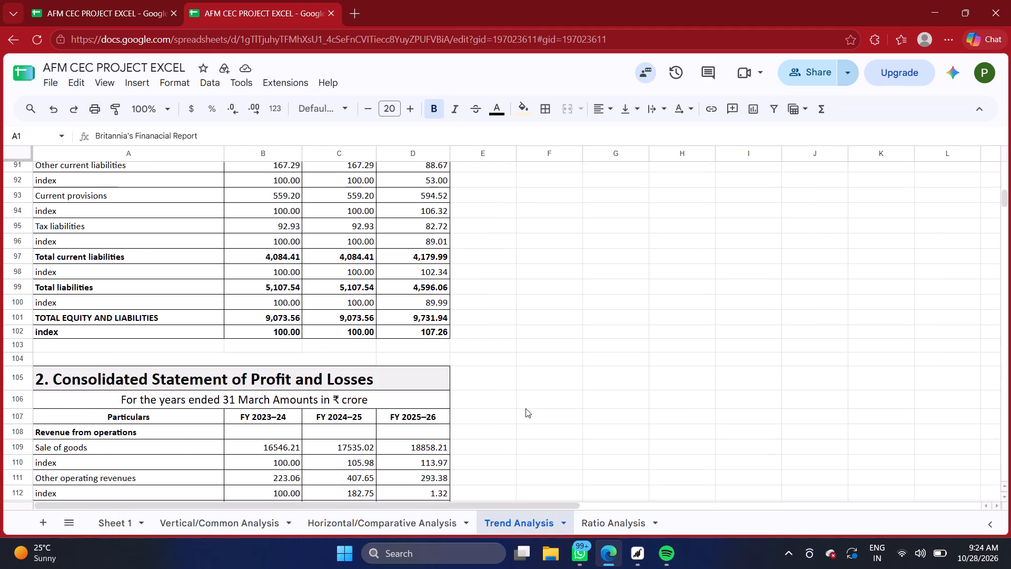
scroll(526, 408, "down", 7)
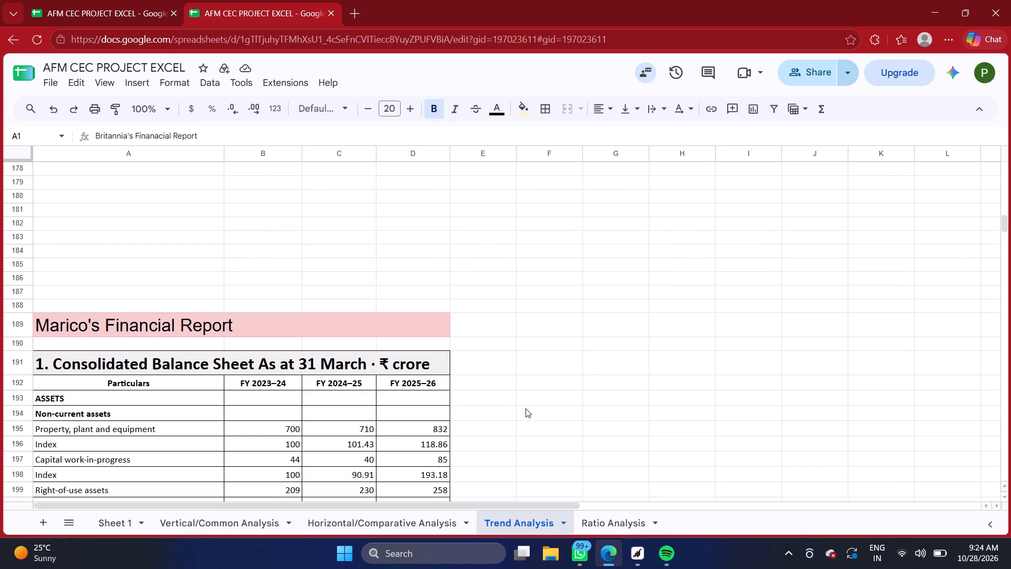
scroll(526, 408, "down", 1)
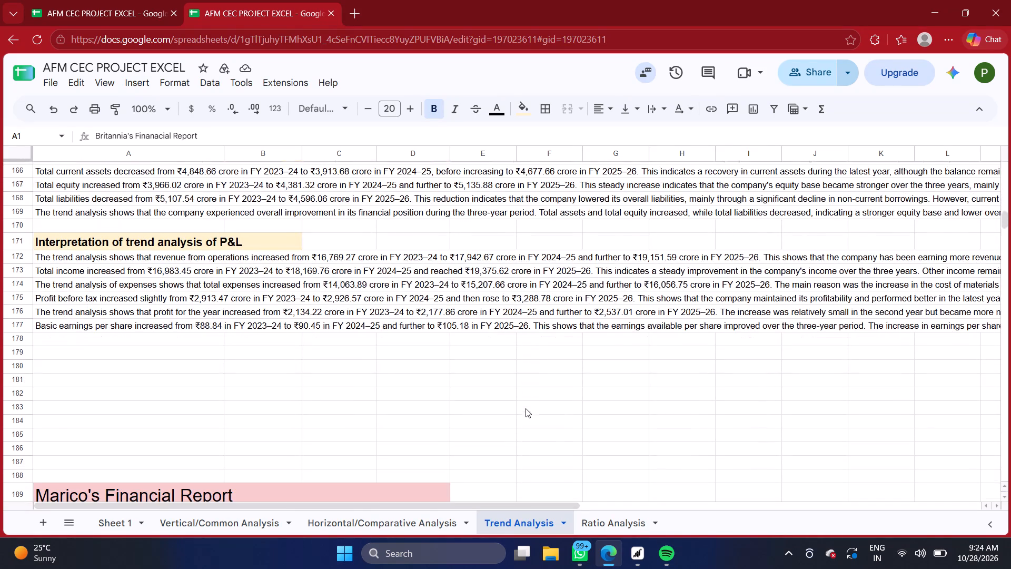
scroll(526, 408, "down", 1)
Review the Ratio Analysis sheet, examining the ratio tables and written interpretations for both Britannia and Marico.
left_click(606, 517)
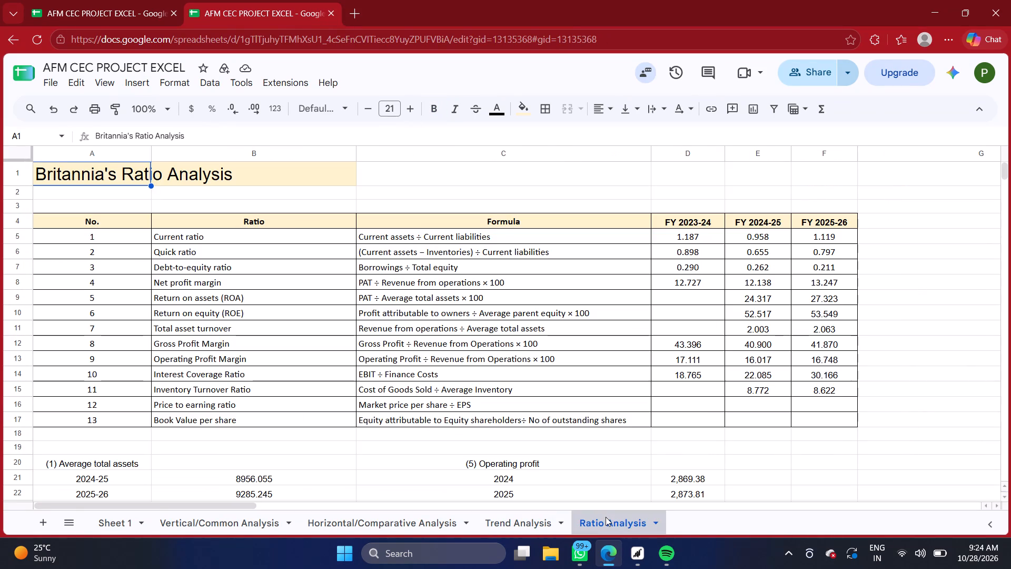
scroll(557, 432, "down", 5)
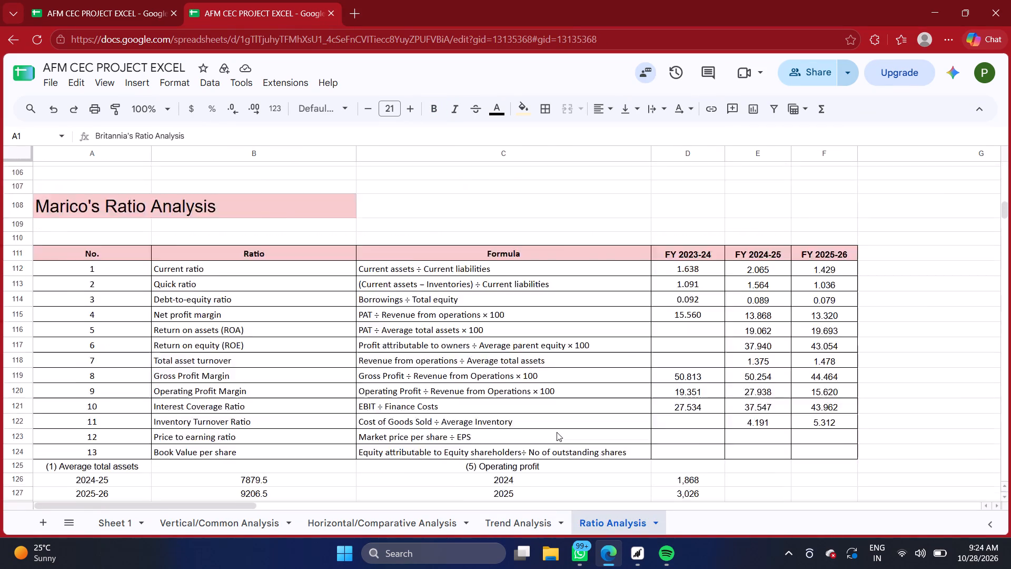
scroll(557, 432, "down", 1)
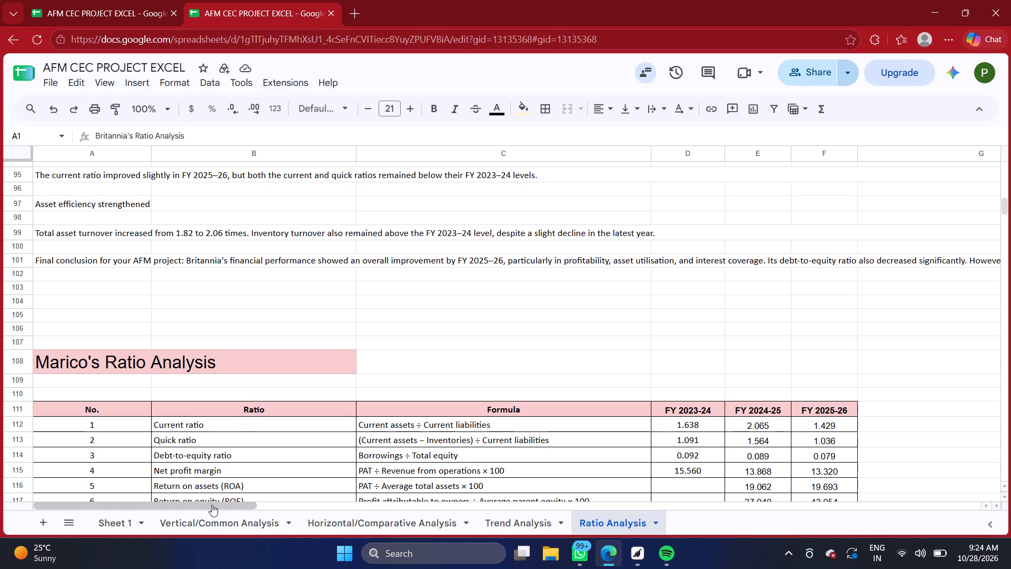
scroll(243, 422, "down", 6)
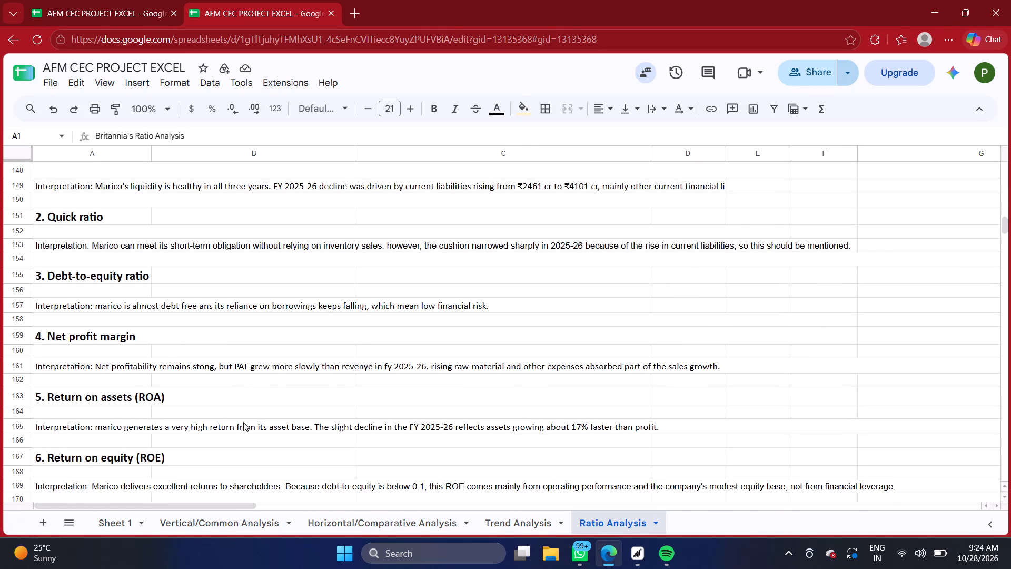
scroll(243, 422, "up", 1)
scroll(243, 422, "down", 4)
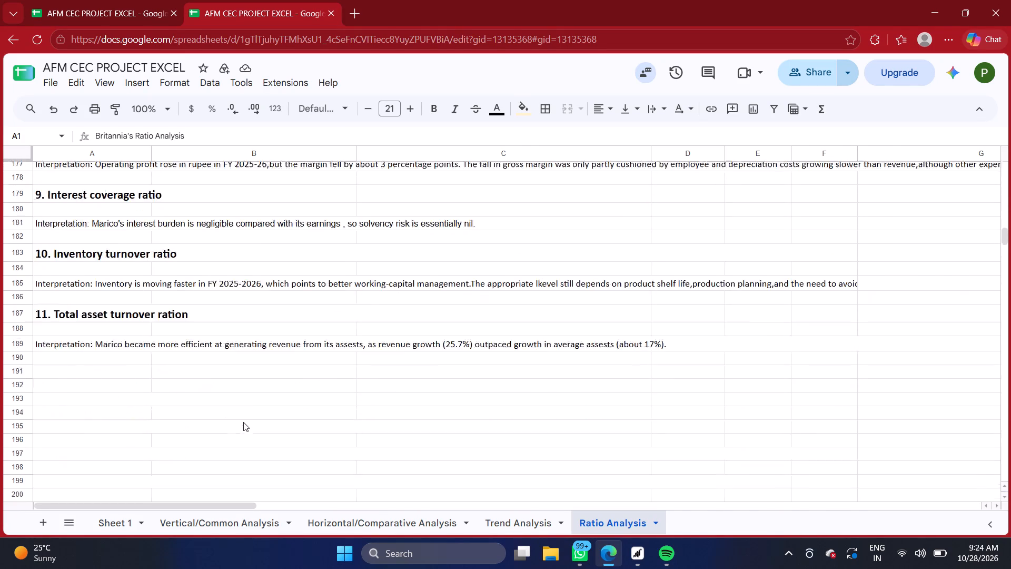
scroll(243, 422, "down", 1)
scroll(243, 422, "up", 5)
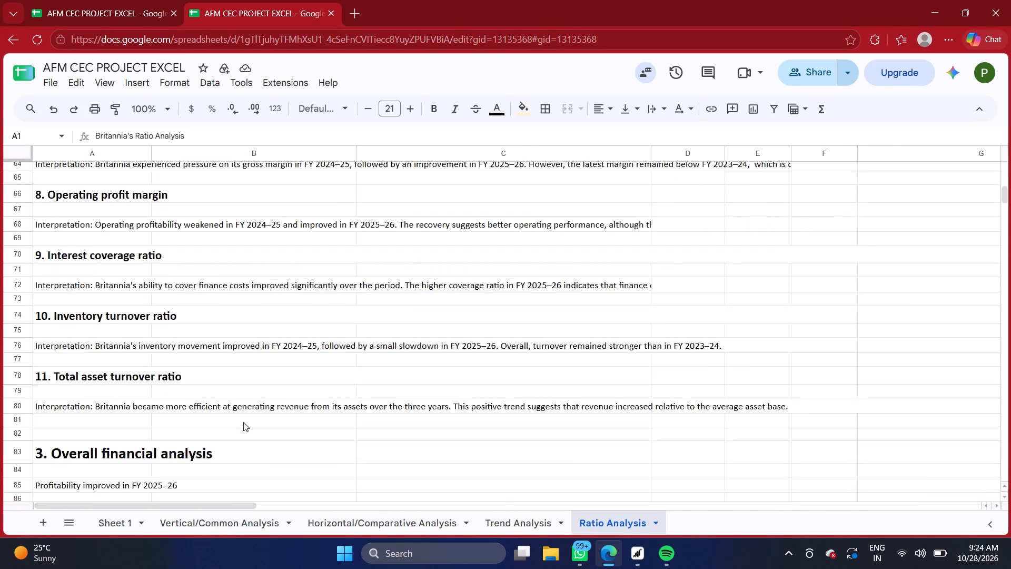
scroll(243, 422, "up", 4)
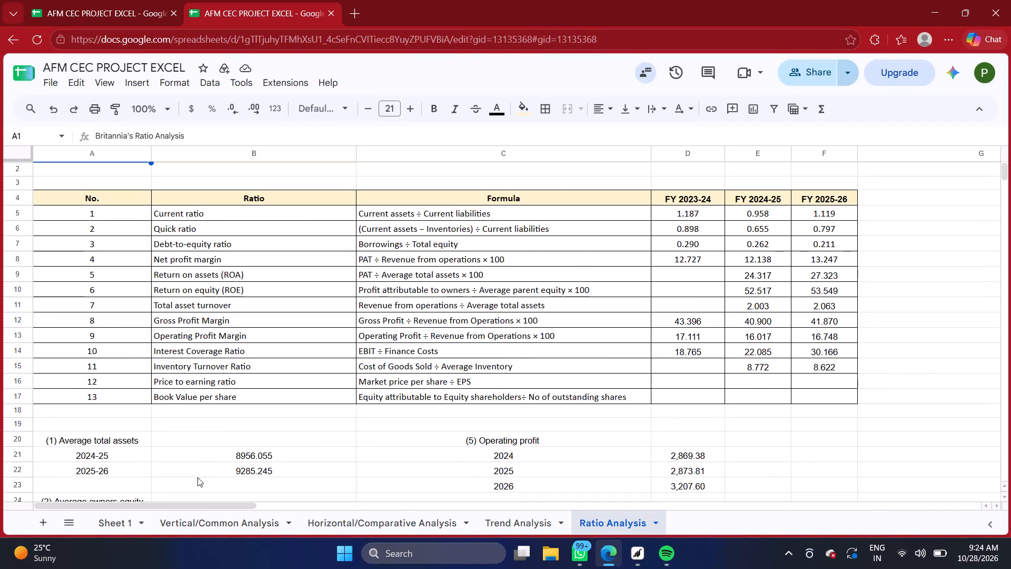
Return to the Horizontal/Comparative Analysis sheet.
left_click(332, 538)
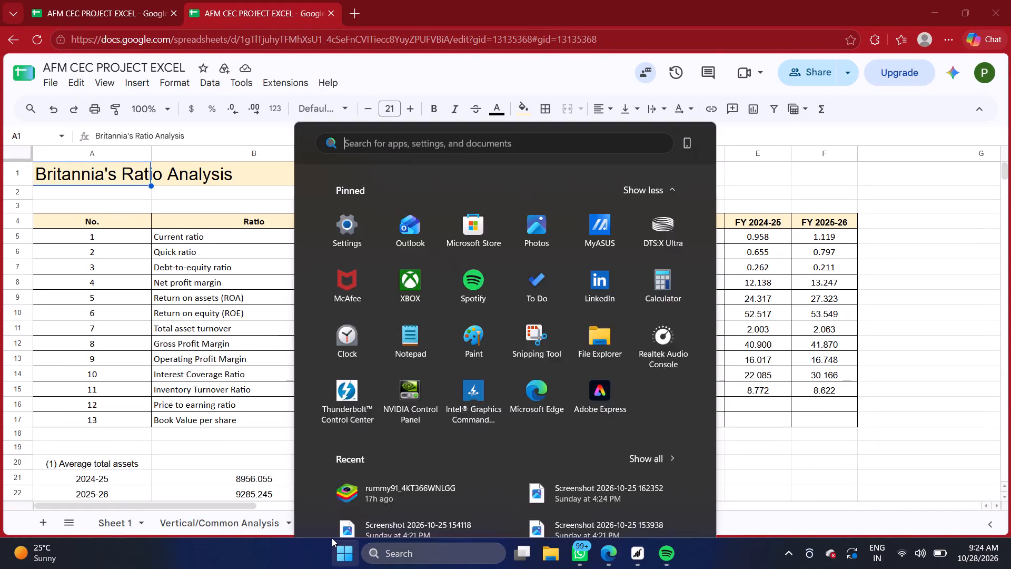
left_click(264, 502)
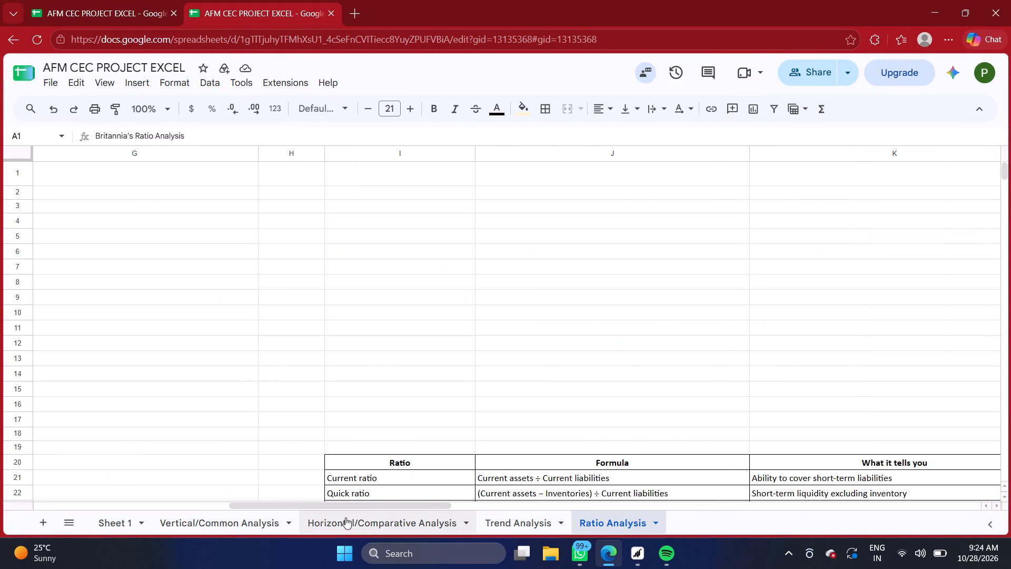
left_click(345, 517)
Search the computer for the Kuro app and open it.
left_click(402, 560)
type("ku")
left_click(626, 241)
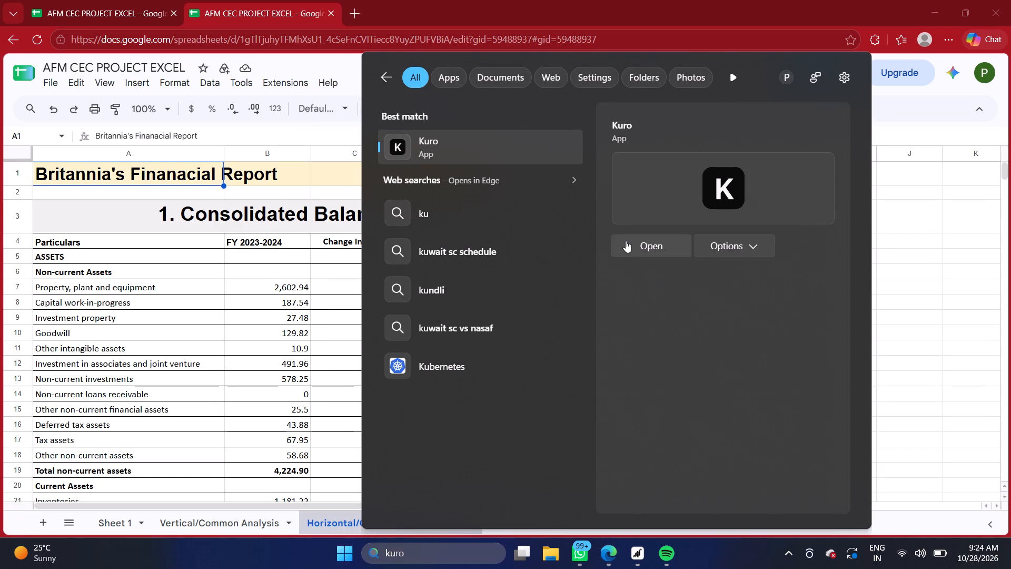
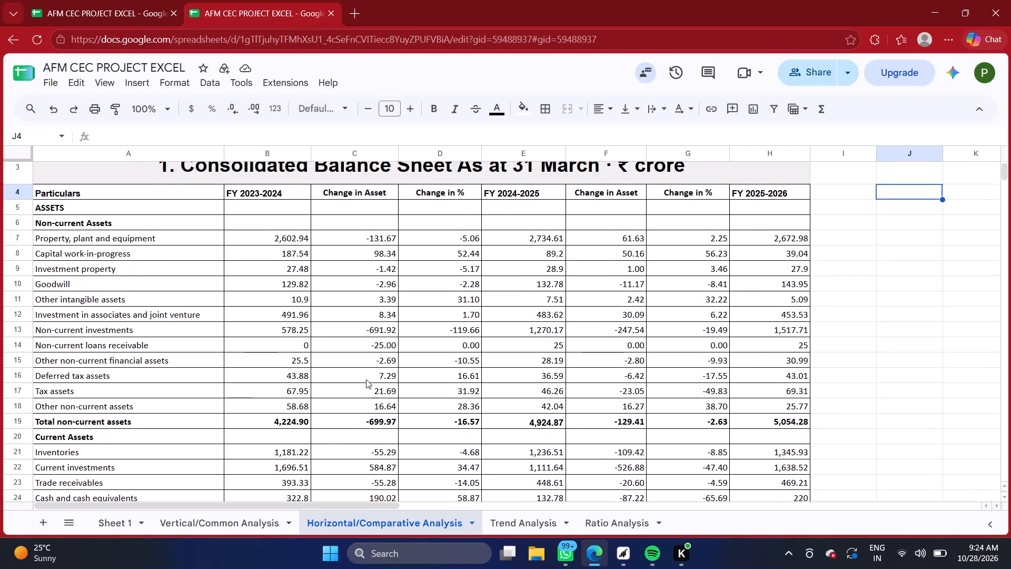
Look through the Horizontal/Comparative Analysis sheet, examining Britannia's comparative tables and interpretations and the content below them.
scroll(366, 379, "down", 2)
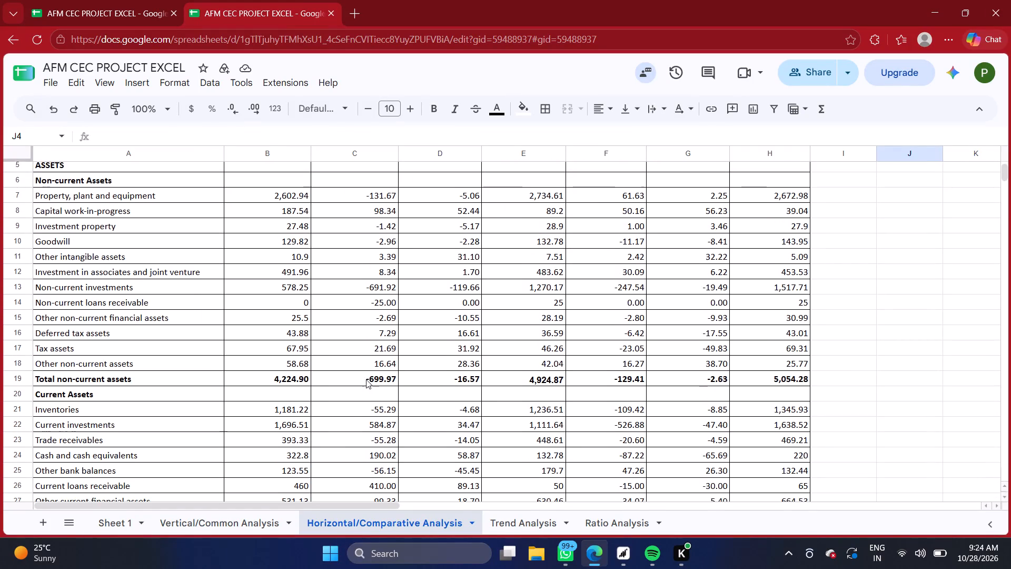
scroll(366, 379, "down", 4)
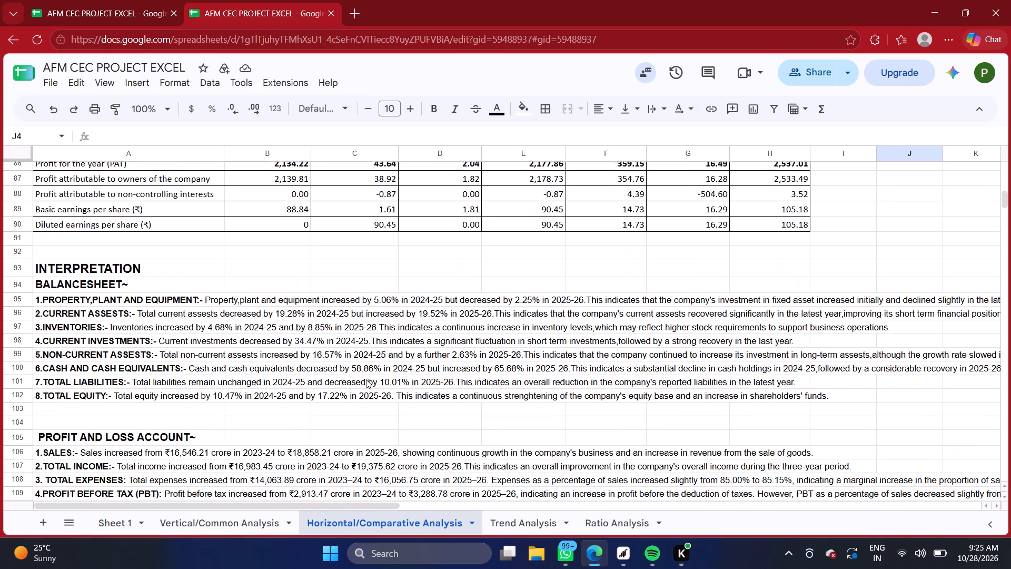
scroll(366, 379, "down", 11)
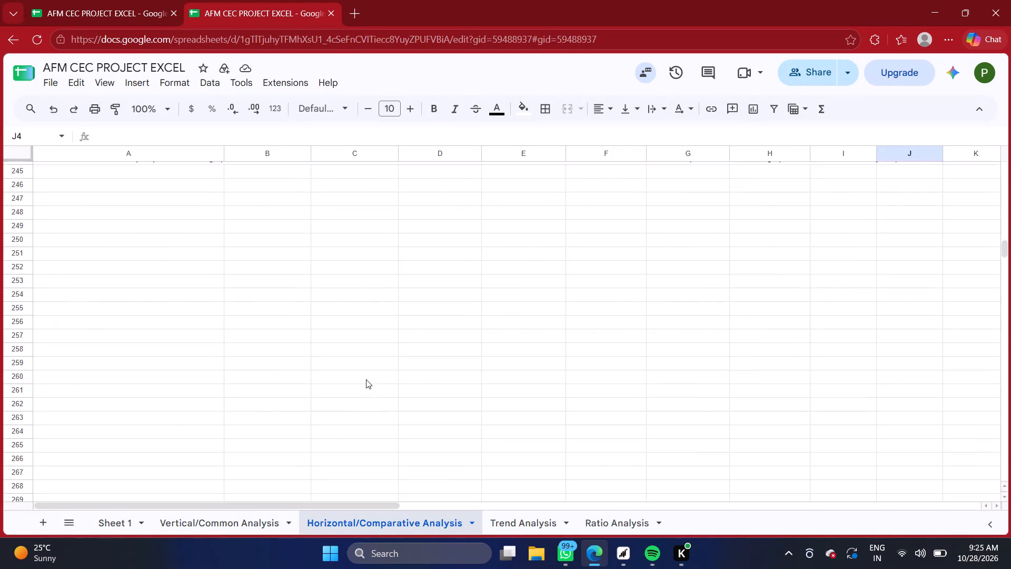
scroll(366, 379, "up", 2)
Switch to the Vertical/Common Analysis sheet and examine Marico's profit and loss percentages and the written interpretations beneath them.
left_click(242, 519)
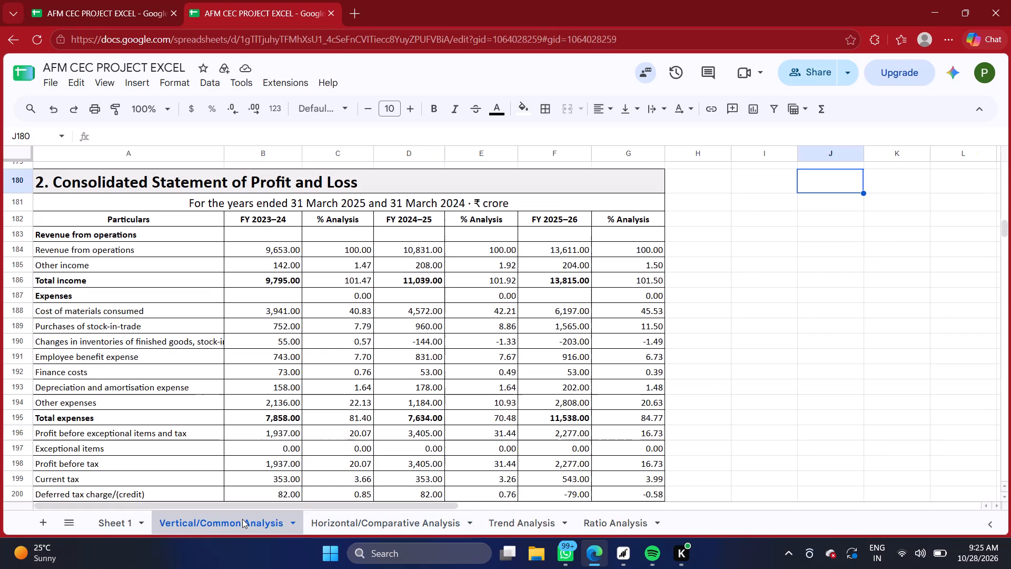
scroll(340, 371, "down", 1)
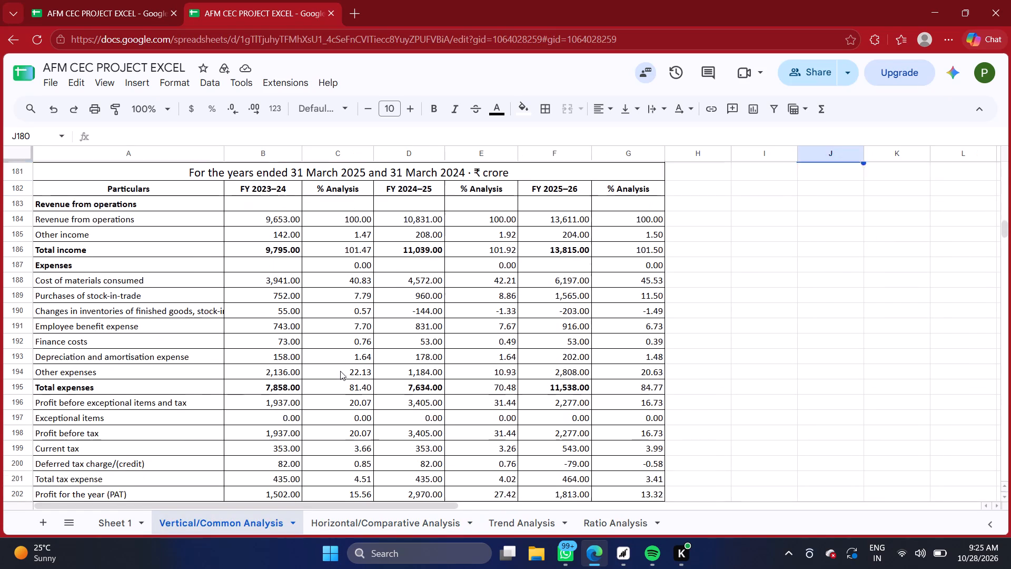
scroll(340, 371, "down", 4)
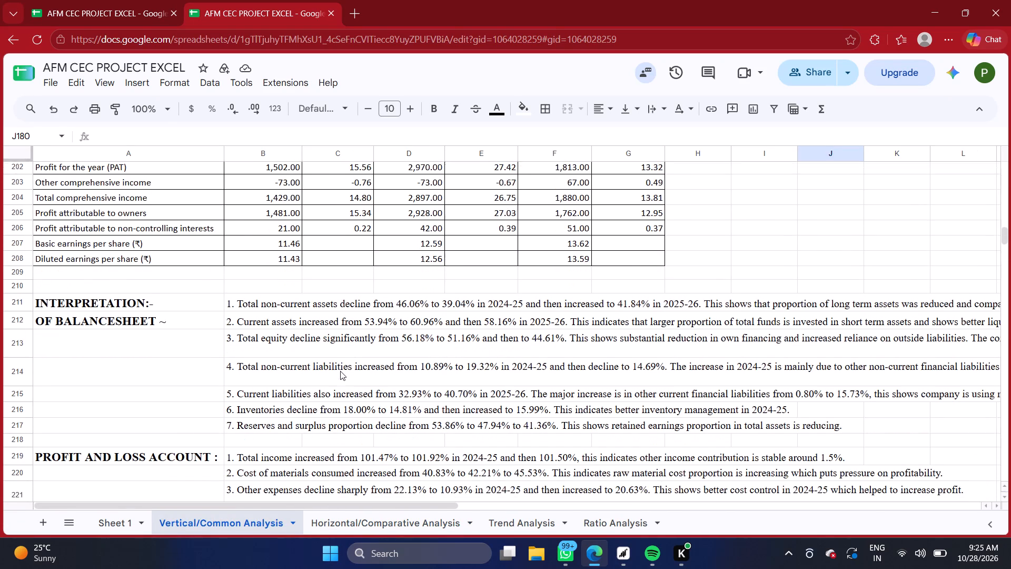
scroll(340, 371, "down", 1)
Examine the common-size percentages in Marico's consolidated balance sheet, covering assets, equity and liabilities.
scroll(340, 371, "up", 2)
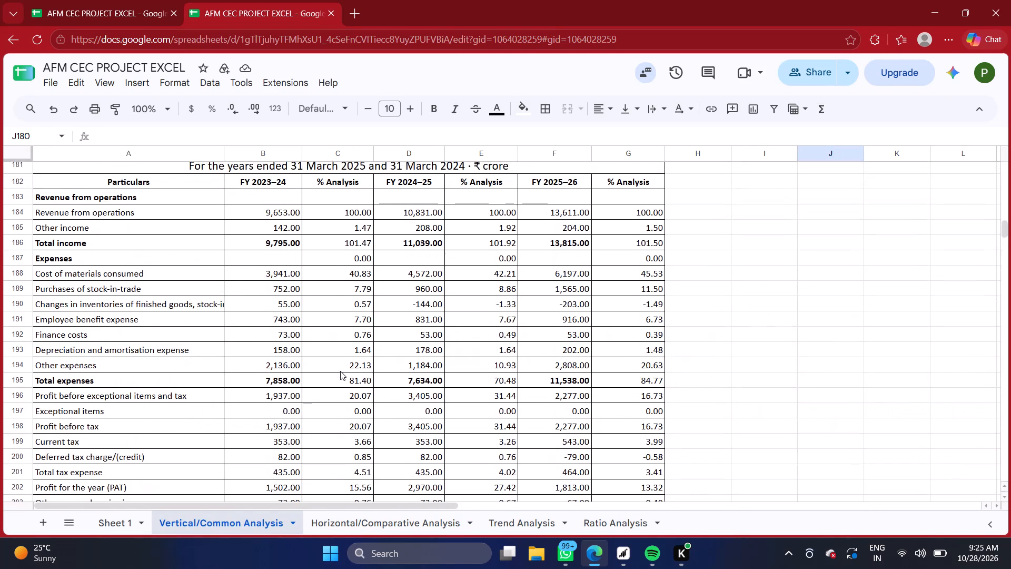
scroll(340, 371, "up", 3)
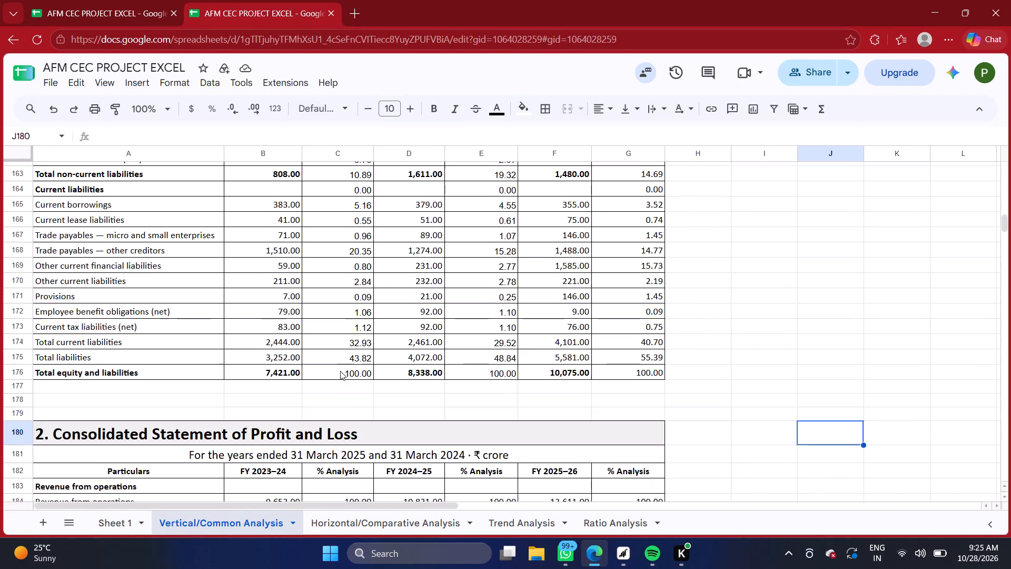
scroll(340, 371, "up", 3)
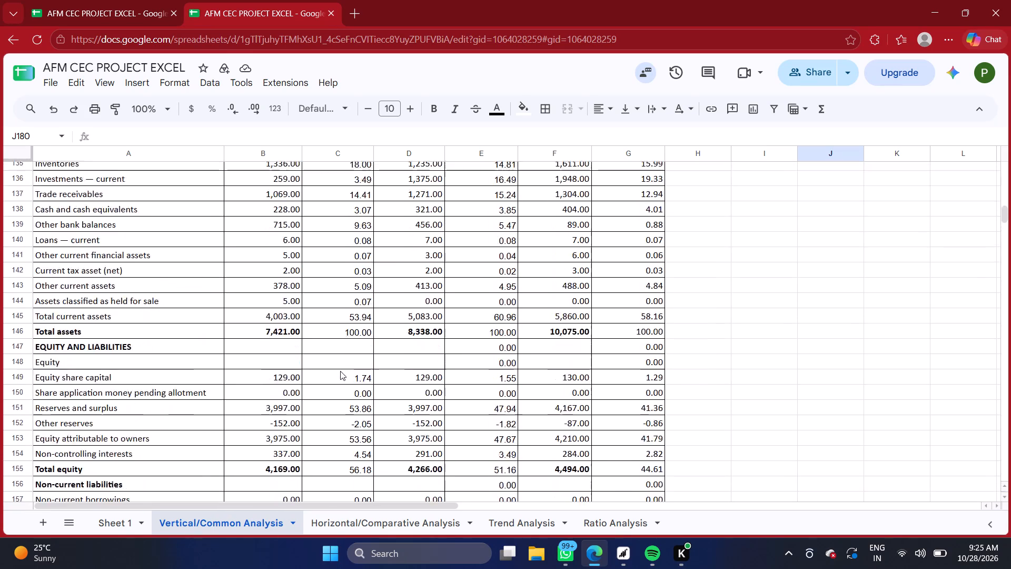
scroll(340, 371, "up", 2)
scroll(340, 371, "down", 1)
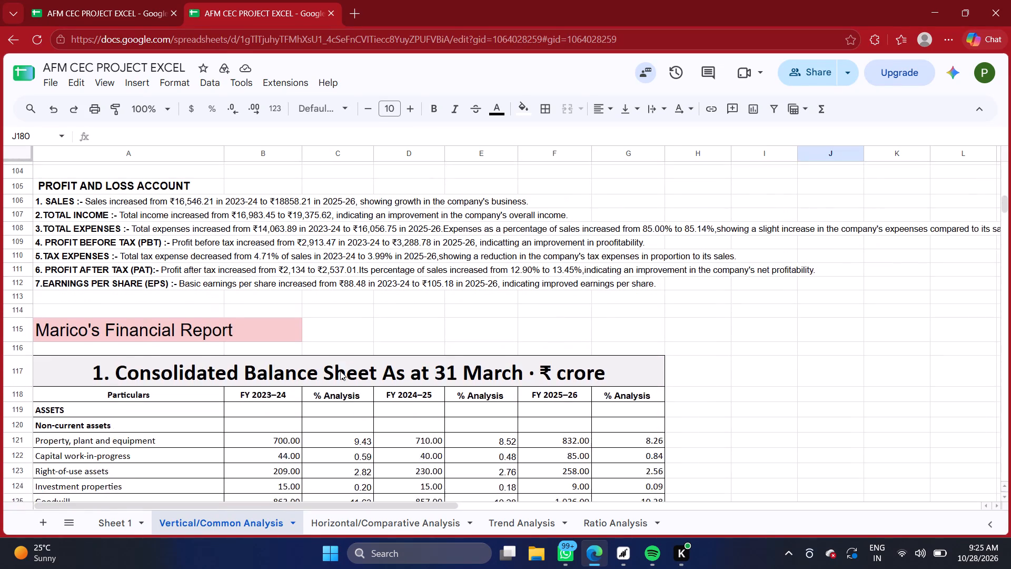
scroll(340, 371, "down", 3)
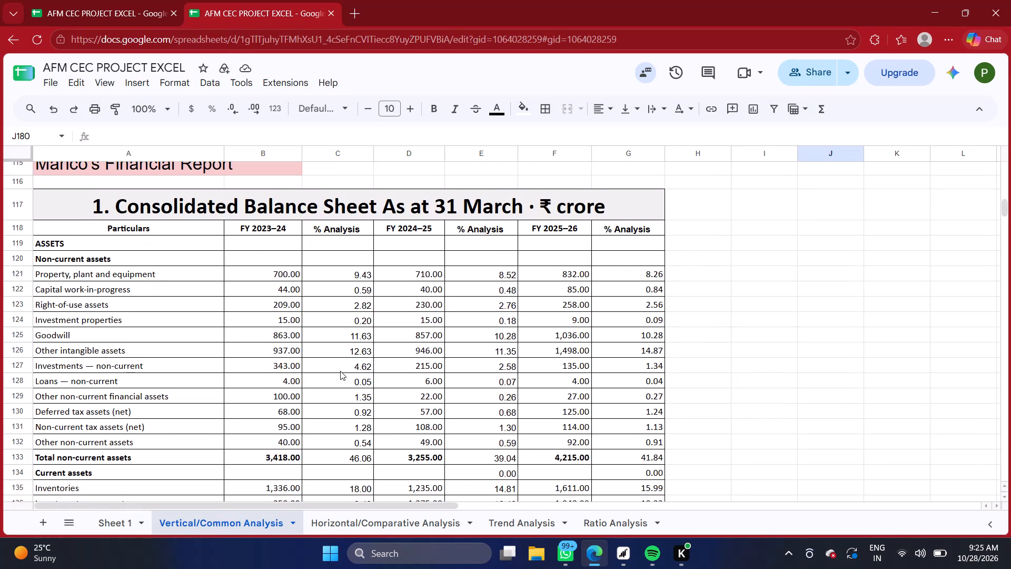
scroll(340, 371, "down", 1)
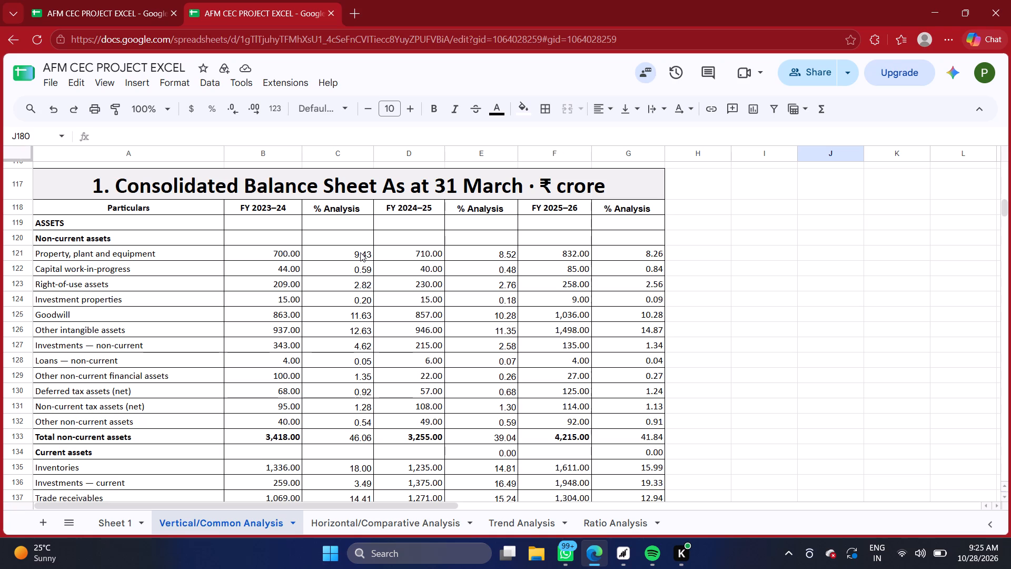
Inspect the % Analysis formulas for Marico's property, plant and equipment in all three years against the total assets row.
double_click(353, 251)
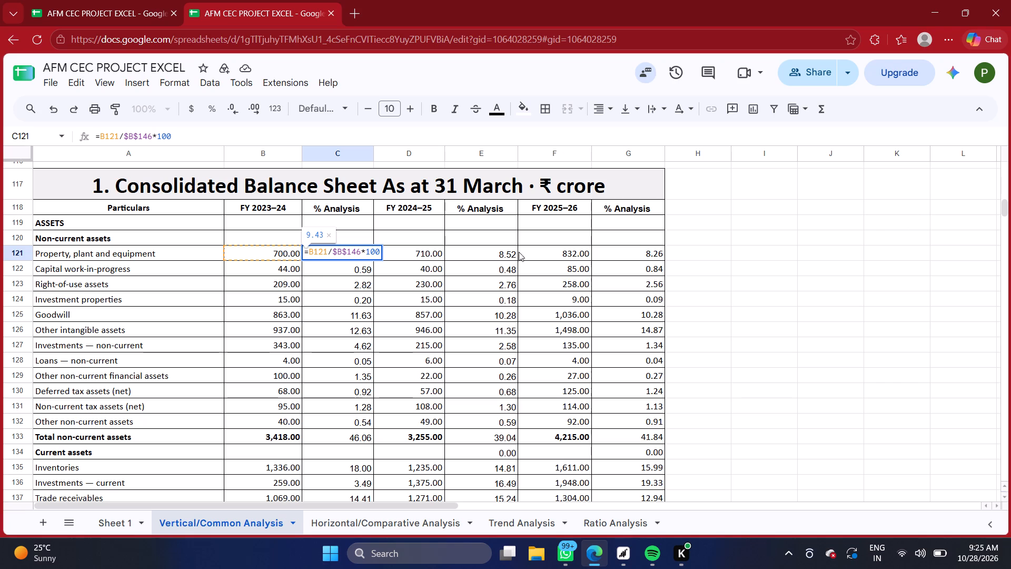
left_click(498, 253)
double_click(498, 253)
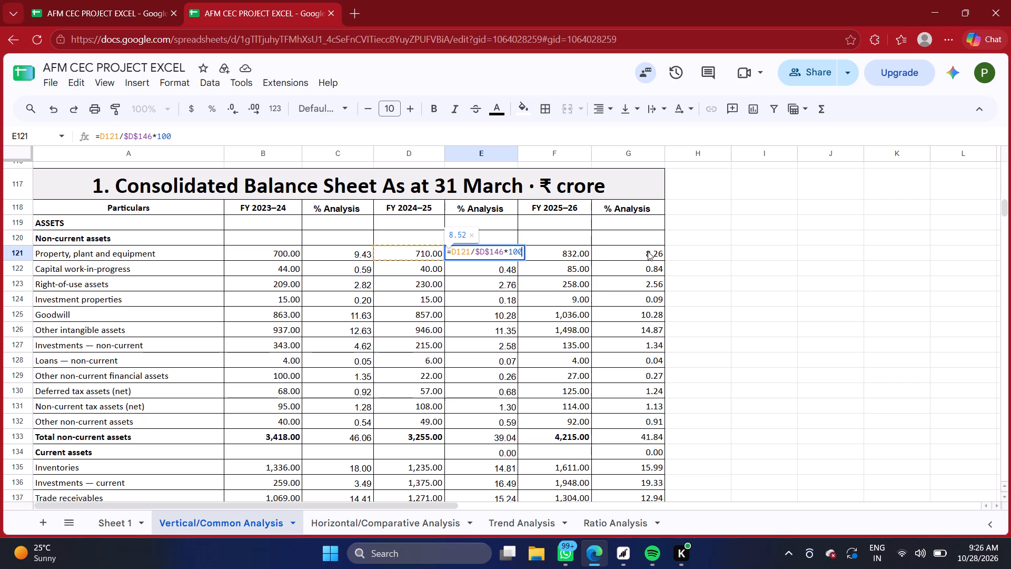
double_click(632, 255)
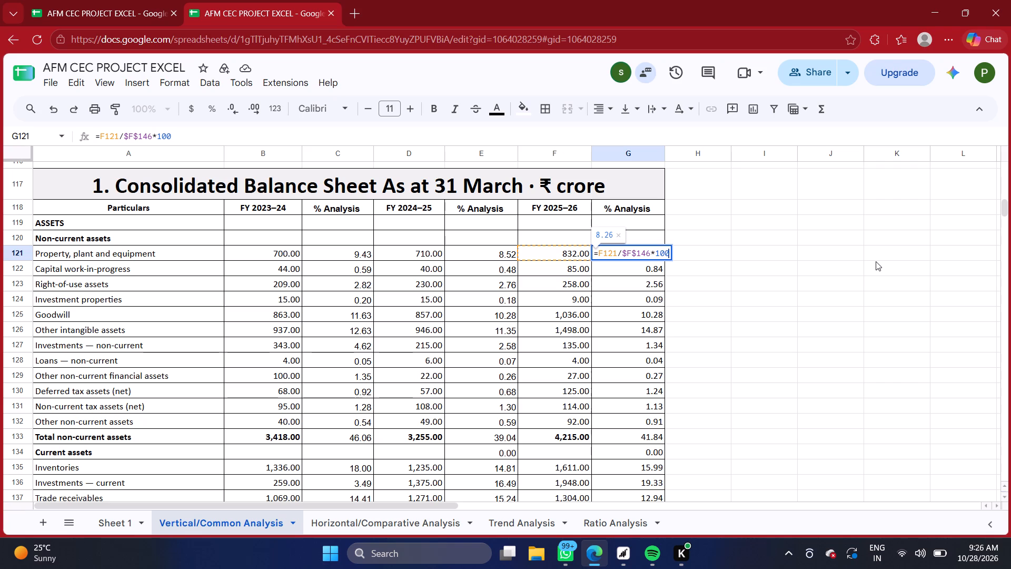
scroll(876, 261, "down", 2)
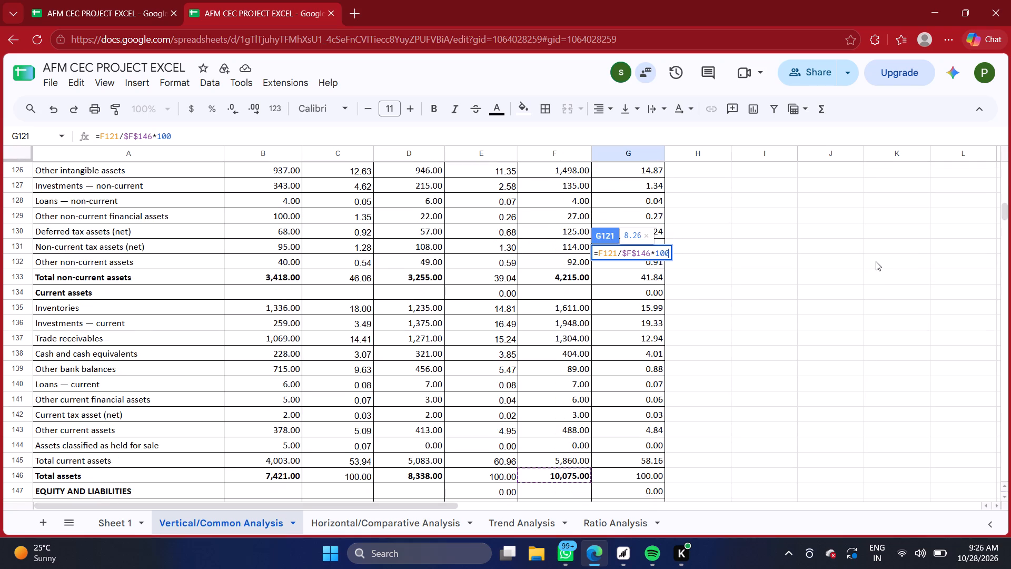
Recheck Marico's FY 2025–26 property, plant and equipment percentage, and review the balance sheet and profit and loss percentages down to the interpretations.
left_click(876, 261)
scroll(876, 261, "up", 3)
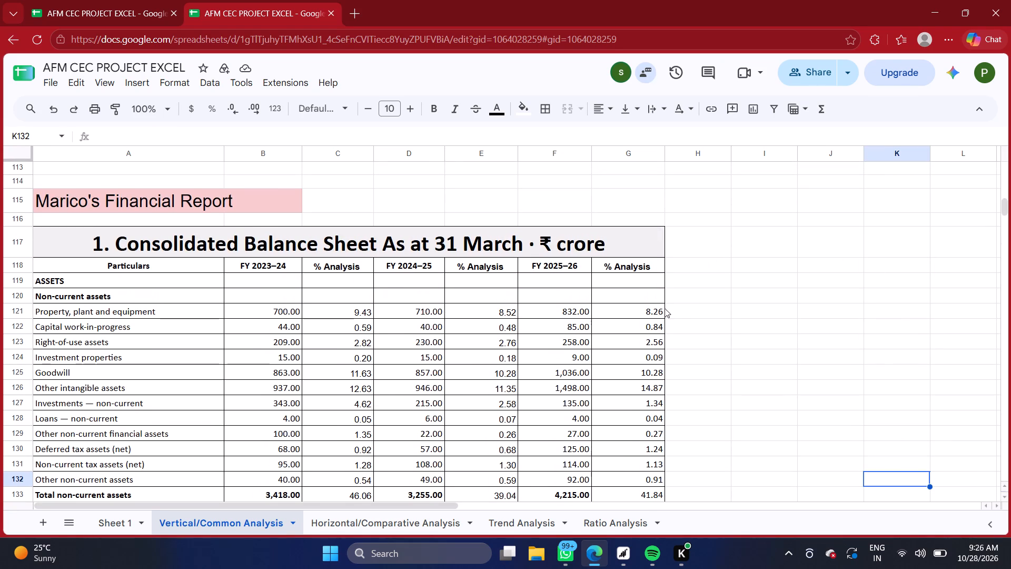
left_click(660, 306)
double_click(647, 313)
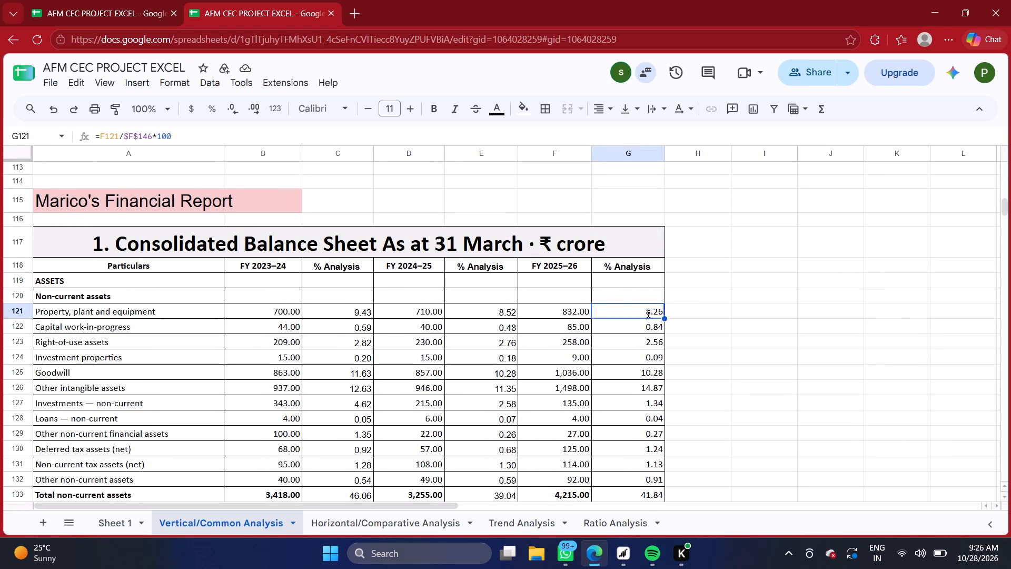
left_click(766, 306)
scroll(766, 306, "down", 3)
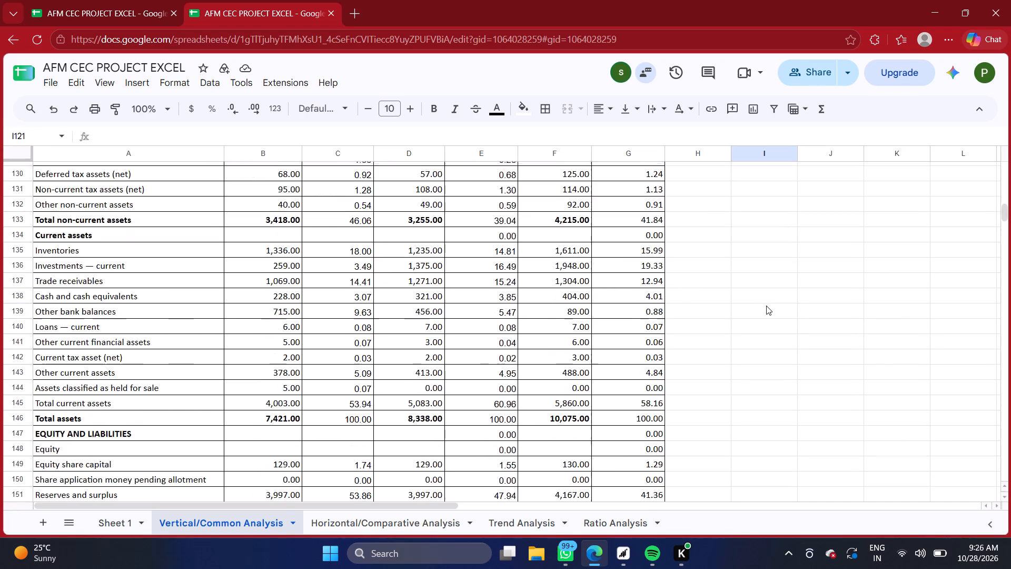
scroll(766, 306, "down", 4)
left_click(766, 306)
scroll(766, 306, "down", 2)
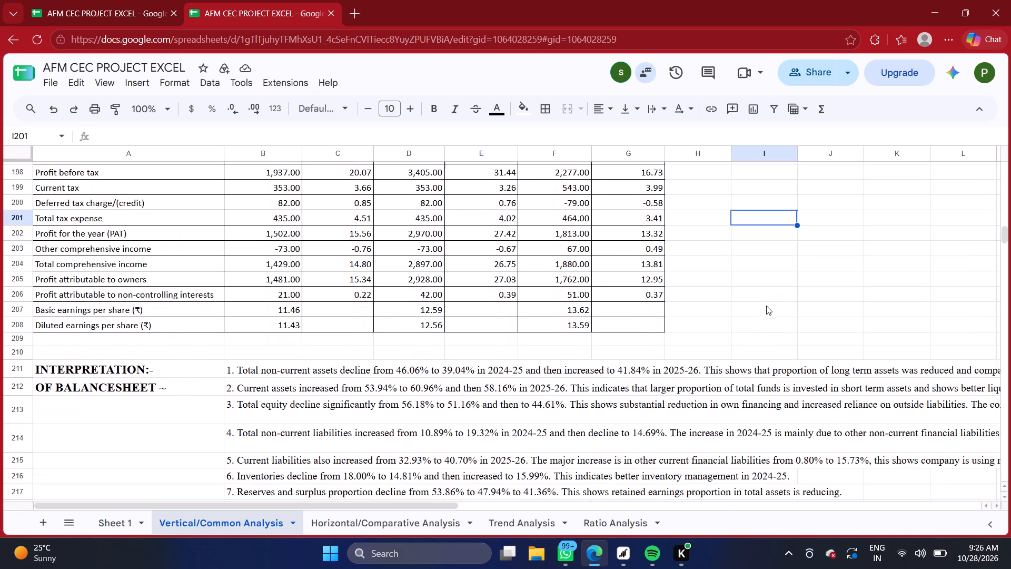
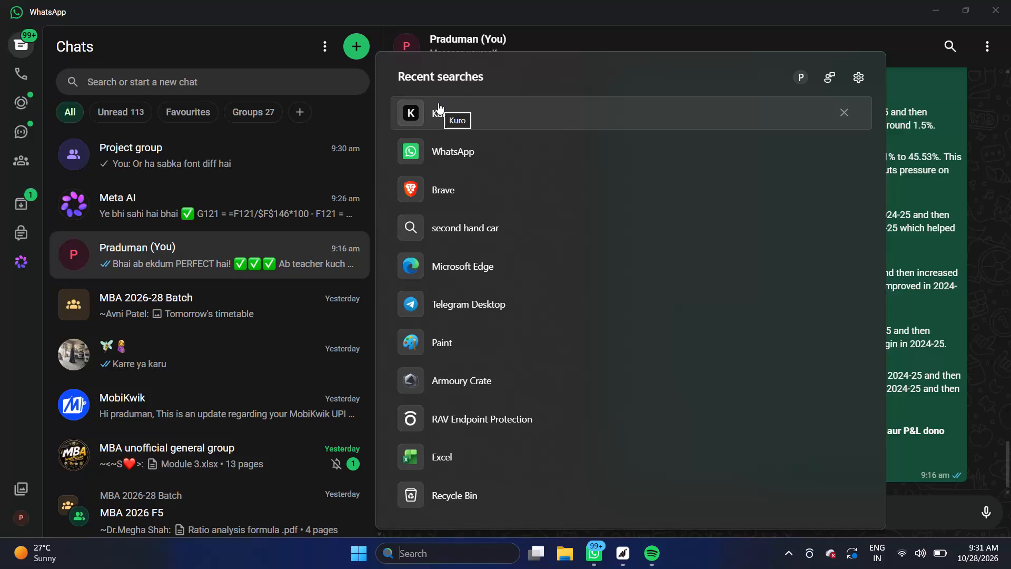
Open the Kuro app from the recent searches.
double_click(519, 114)
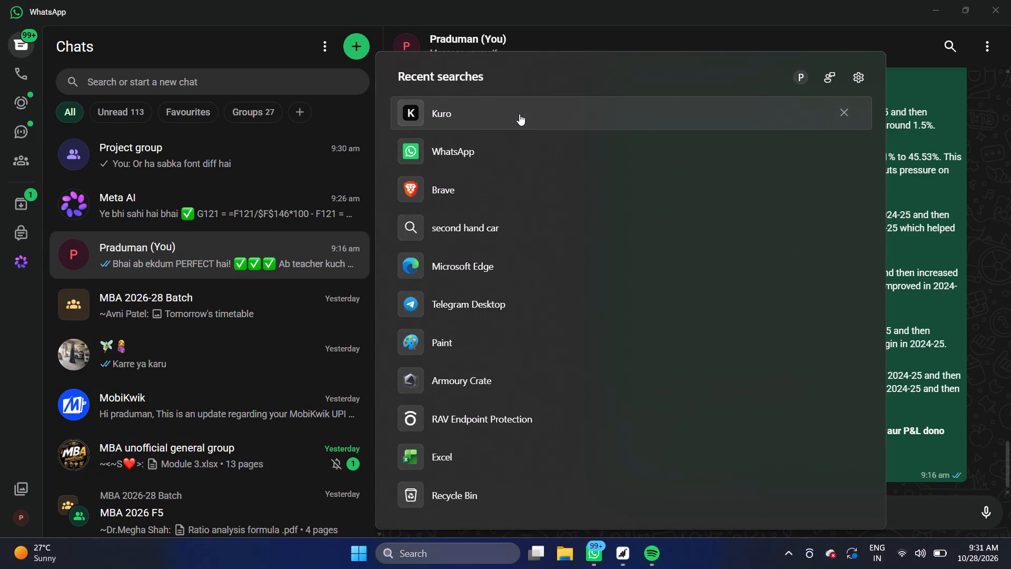
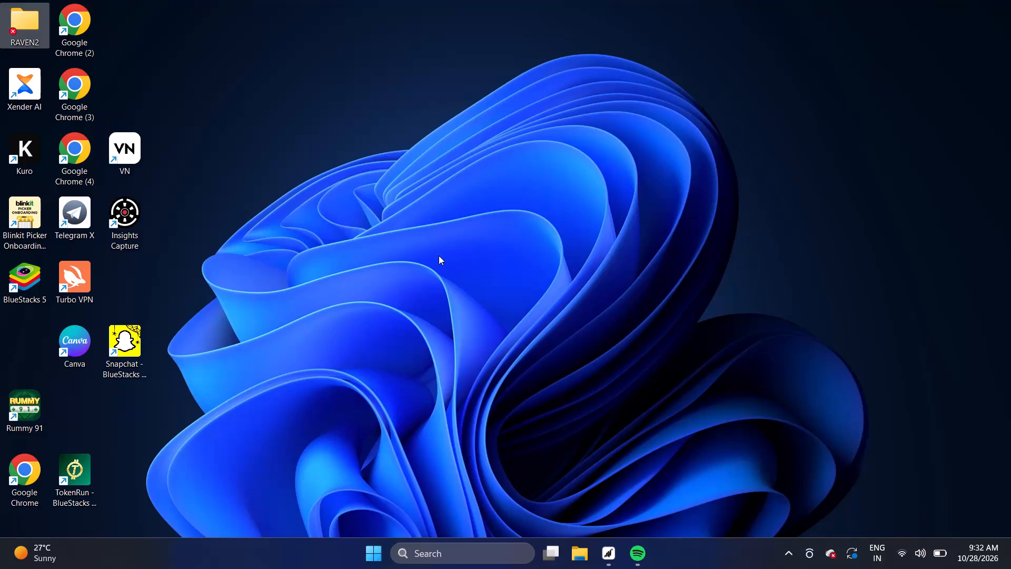
Open the Shut Down Windows dialog from the desktop.
key("alt+F4")
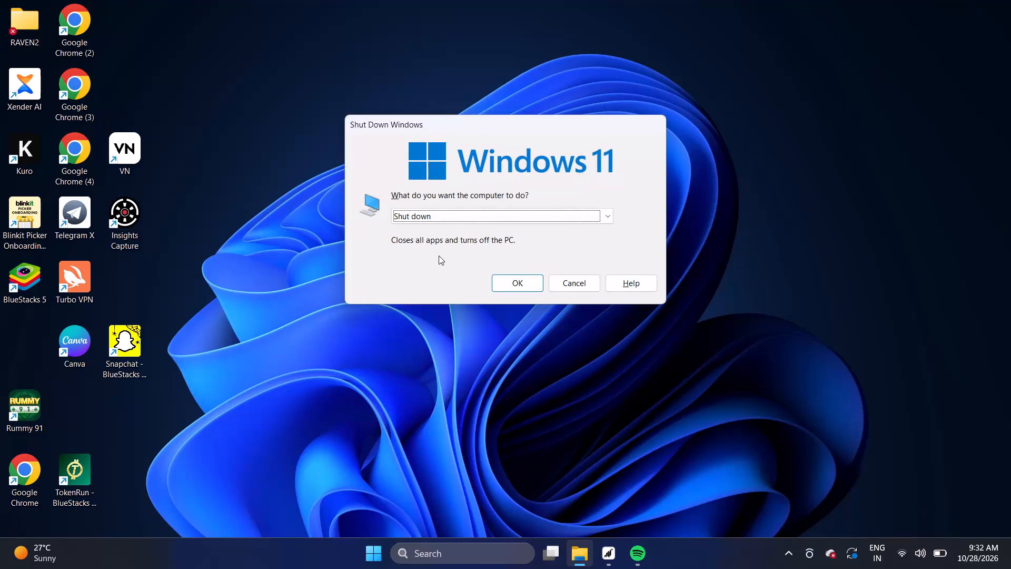